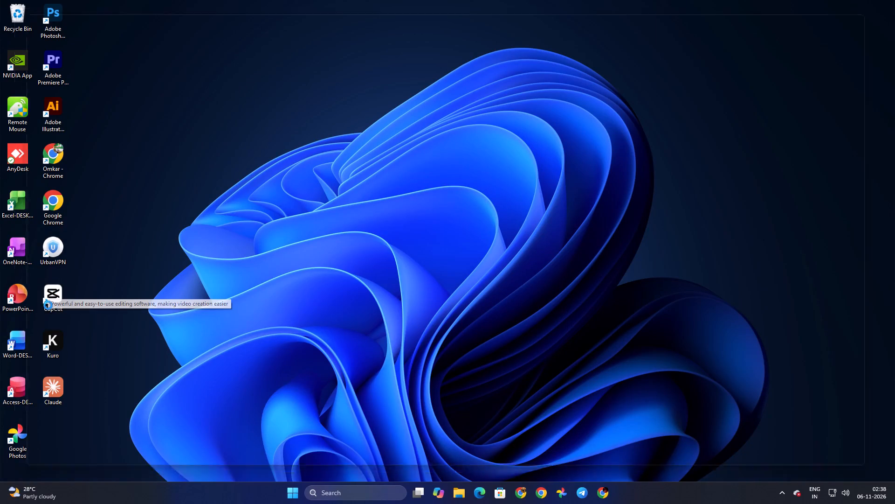
Launch CapCut, open the 1104 project and skip linking the missing media files.
{"action": "left_click", "coordinate": [48, 305]}
{"action": "left_click", "coordinate": [147, 377]}
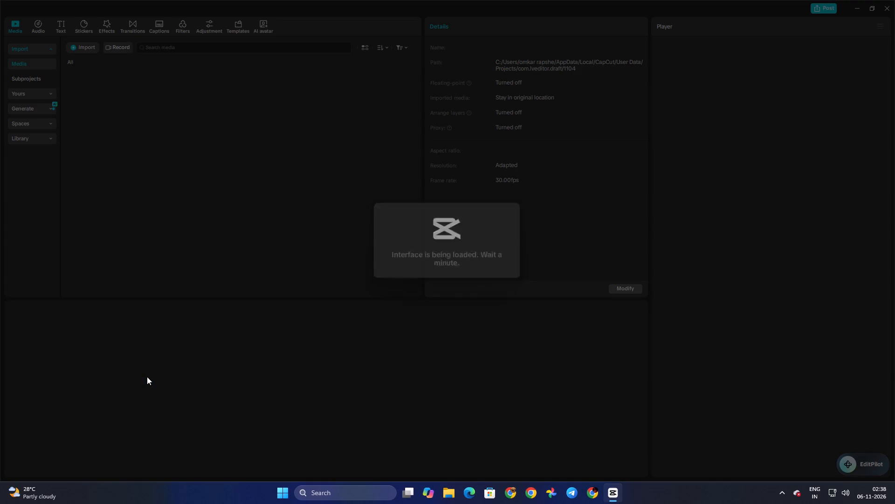
{"action": "scroll", "coordinate": [154, 377], "scroll_direction": "up", "scroll_amount": 7}
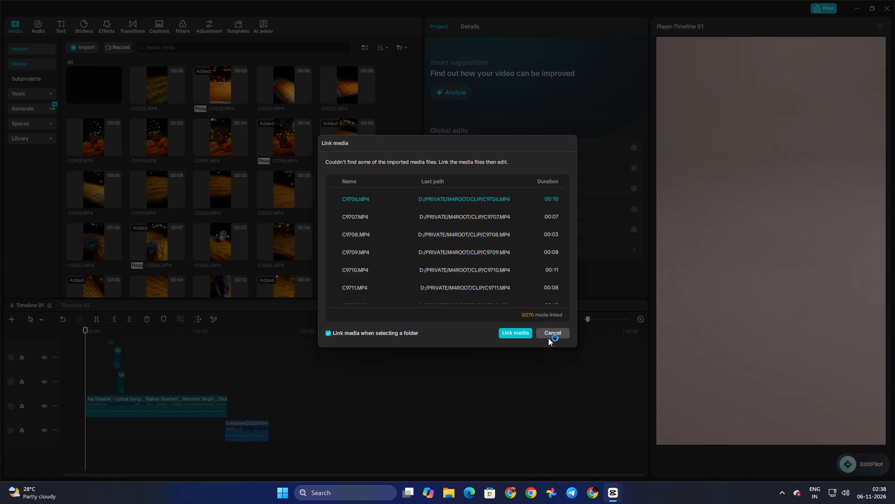
{"action": "left_click", "coordinate": [551, 334]}
Play Timeline 01 from the start to about 25 s to review the existing wedding invitation edit.
{"action": "scroll", "coordinate": [169, 414], "scroll_direction": "down", "scroll_amount": 1}
{"action": "scroll", "coordinate": [169, 414], "scroll_direction": "up", "scroll_amount": 11}
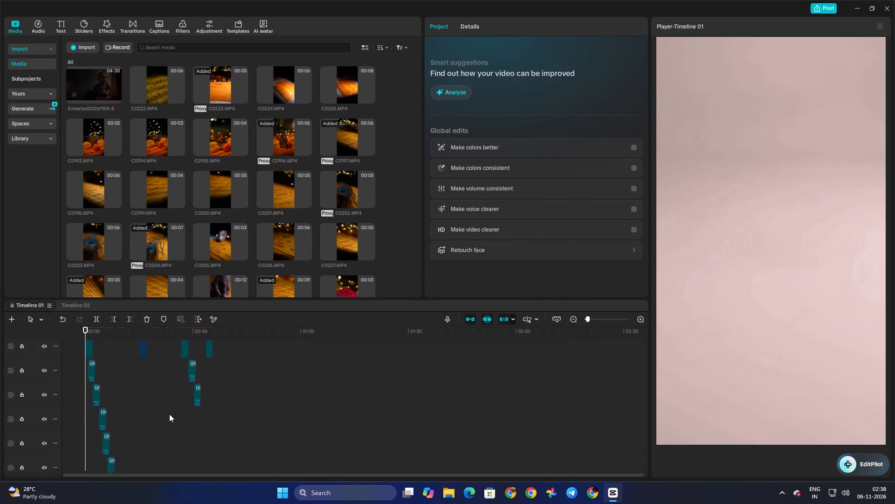
{"action": "scroll", "coordinate": [169, 414], "scroll_direction": "up", "scroll_amount": 11}
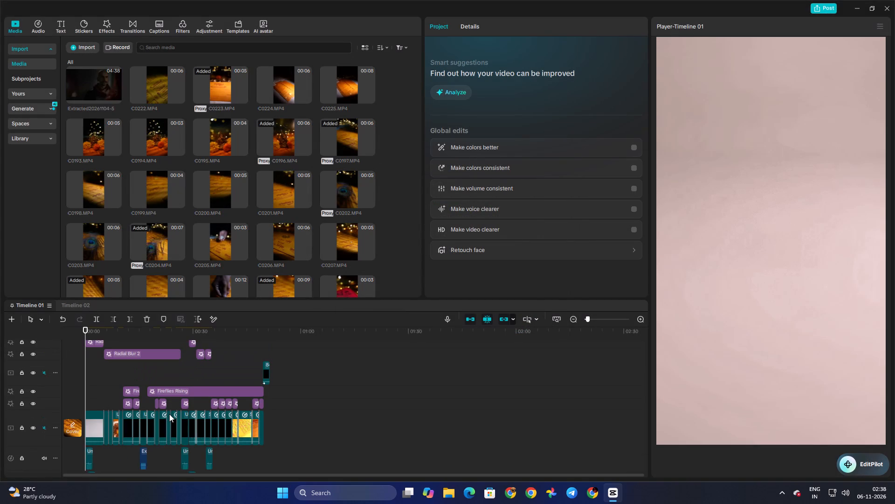
{"action": "key", "text": "space"}
{"action": "key", "text": "space"}
{"action": "key", "text": "space"}
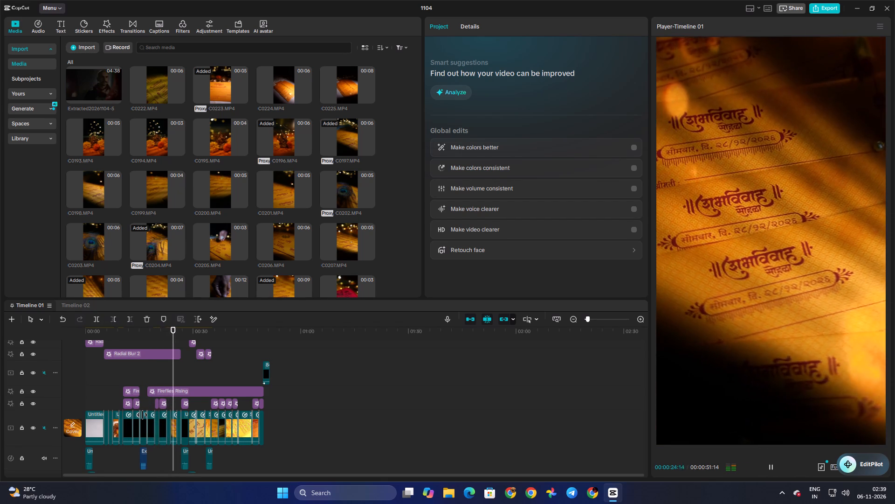
{"action": "key", "text": "space"}
Examine the clips and transitions between about 23 s and 35 s at a closer timeline scale.
{"action": "key", "text": "ctrl+equal"}
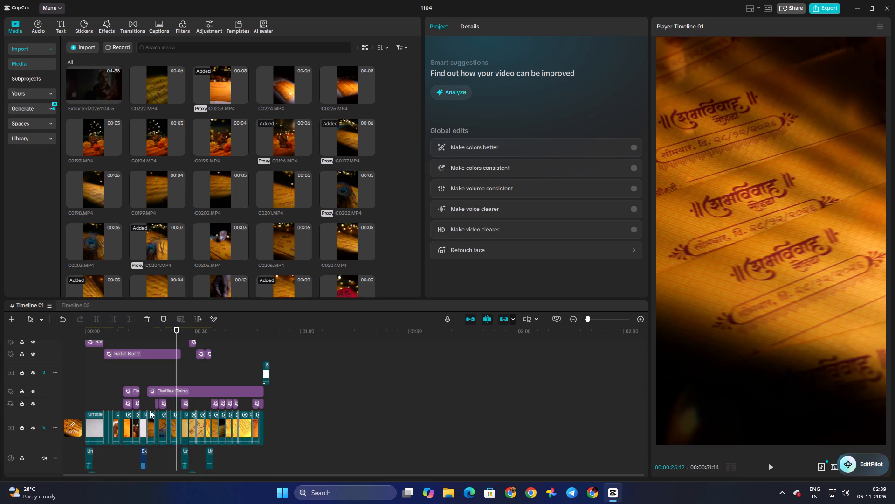
{"action": "key", "text": "ctrl+equal"}
{"action": "key", "text": "ctrl+equal"}
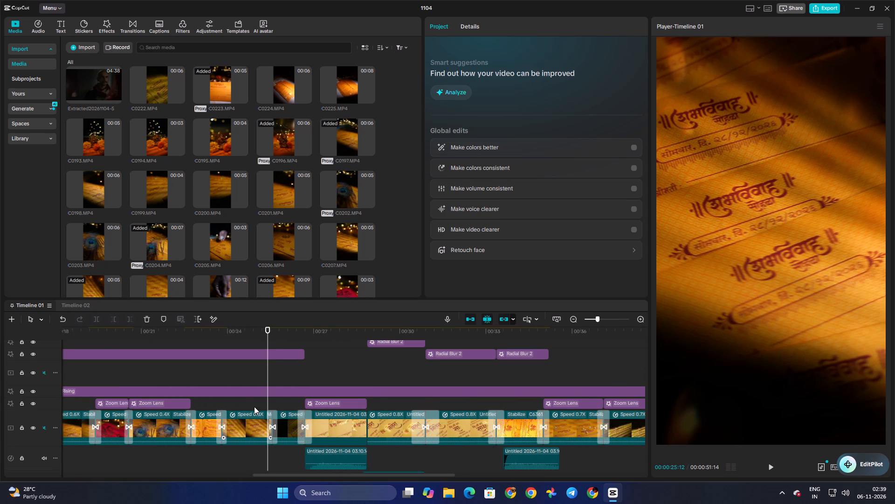
{"action": "left_click", "coordinate": [254, 406]}
{"action": "key", "text": "space"}
{"action": "double_click", "coordinate": [252, 406]}
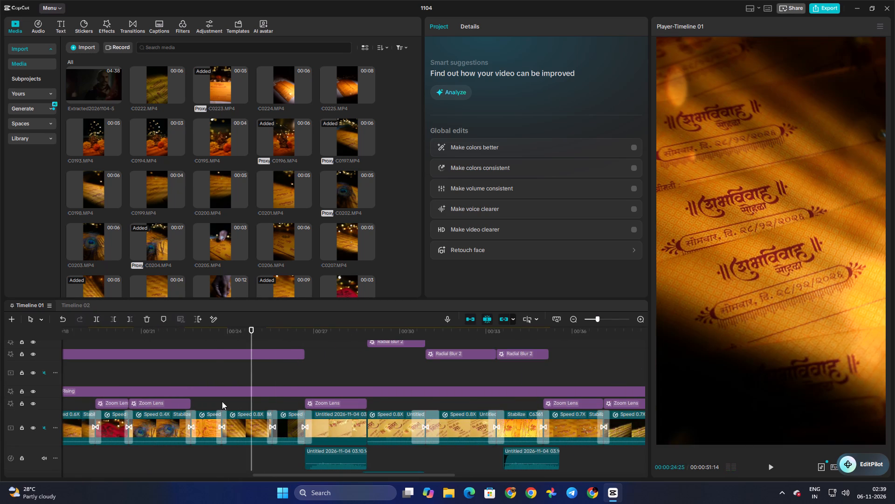
{"action": "left_click", "coordinate": [220, 401]}
{"action": "left_click_drag", "start_coordinate": [218, 401], "coordinate": [209, 401]}
{"action": "key", "text": "space"}
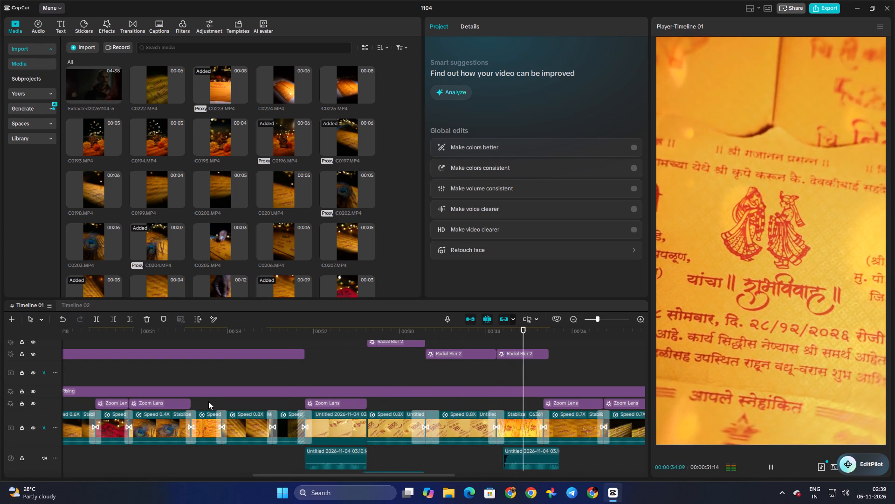
{"action": "key", "text": "space"}
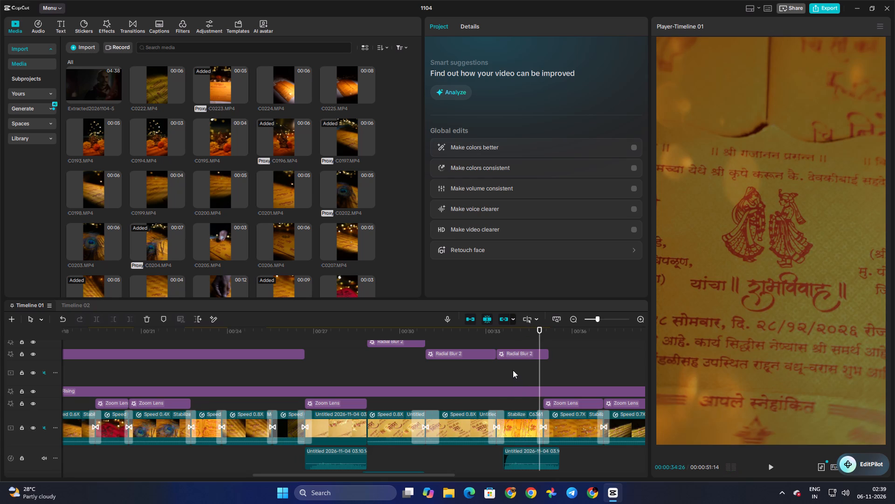
Replay the section from about 34 s to 42 s to check its invitation card shots and transitions.
{"action": "double_click", "coordinate": [513, 370]}
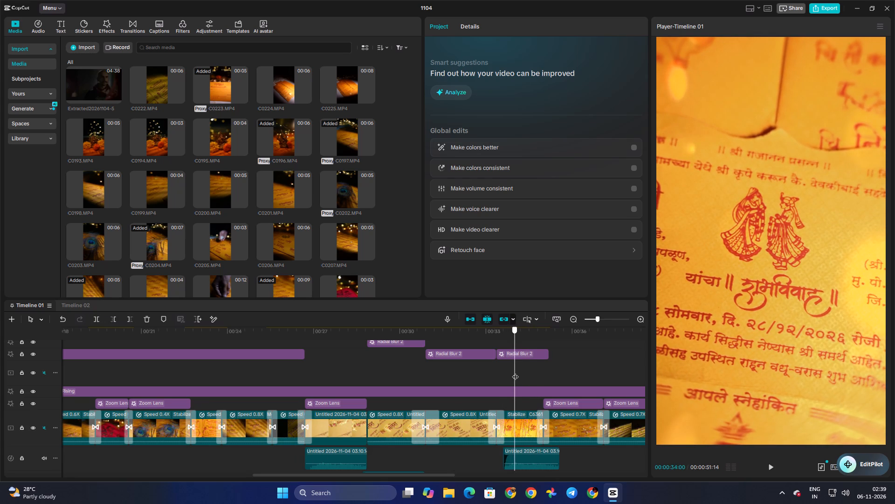
{"action": "key", "text": "space"}
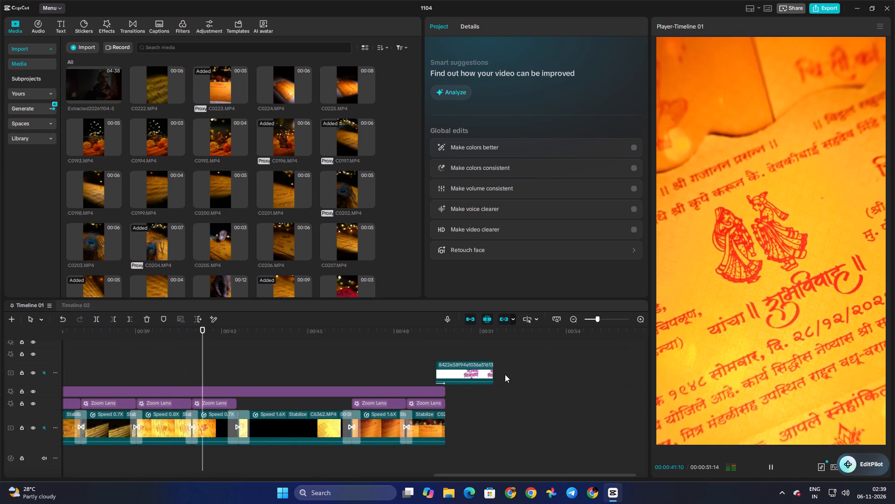
{"action": "key", "text": "space"}
{"action": "left_click", "coordinate": [195, 360]}
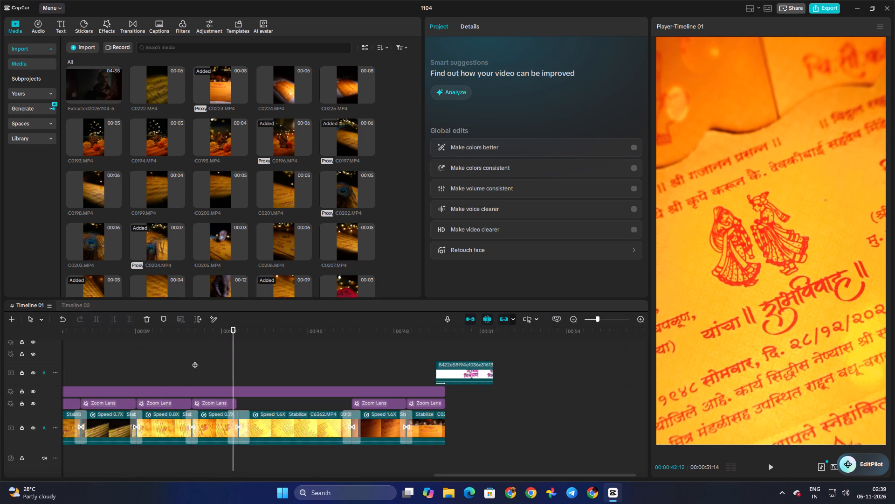
{"action": "left_click_drag", "start_coordinate": [194, 360], "coordinate": [116, 370]}
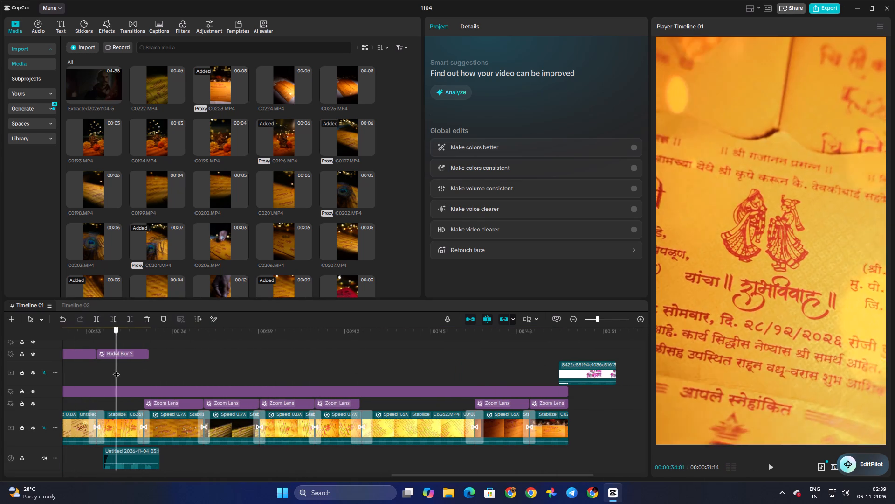
{"action": "left_click_drag", "start_coordinate": [116, 370], "coordinate": [130, 371]}
{"action": "key", "text": "space"}
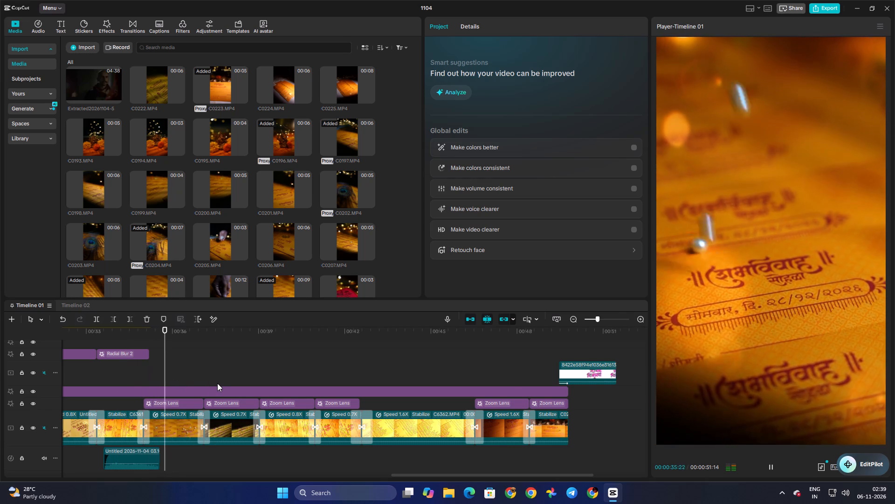
{"action": "left_click", "coordinate": [116, 377]}
{"action": "key", "text": "space"}
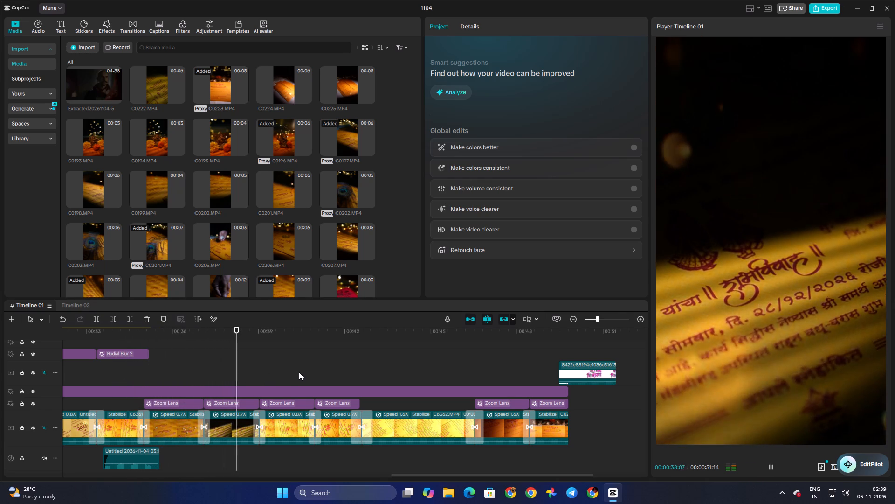
{"action": "key", "text": "space"}
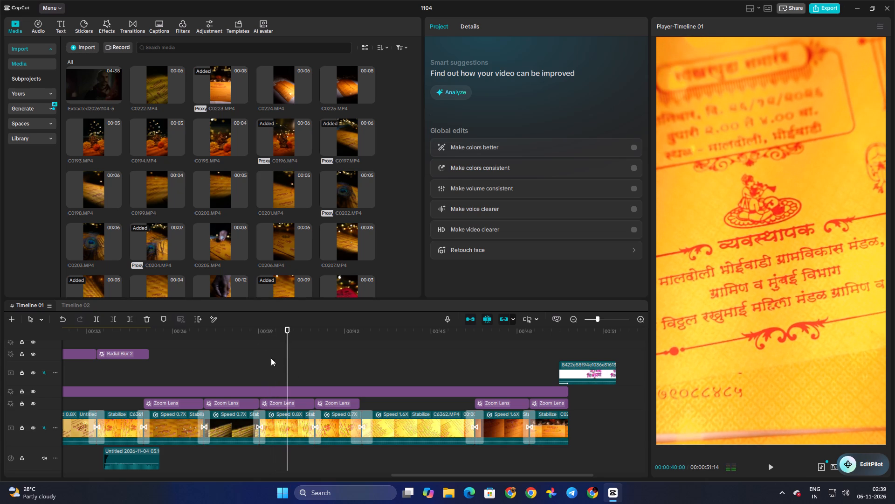
Preview source clips C0201, C0200, C0199, C0195, C0224 and C0225, comparing them with the timeline shot near 38 s.
{"action": "left_click", "coordinate": [280, 187]}
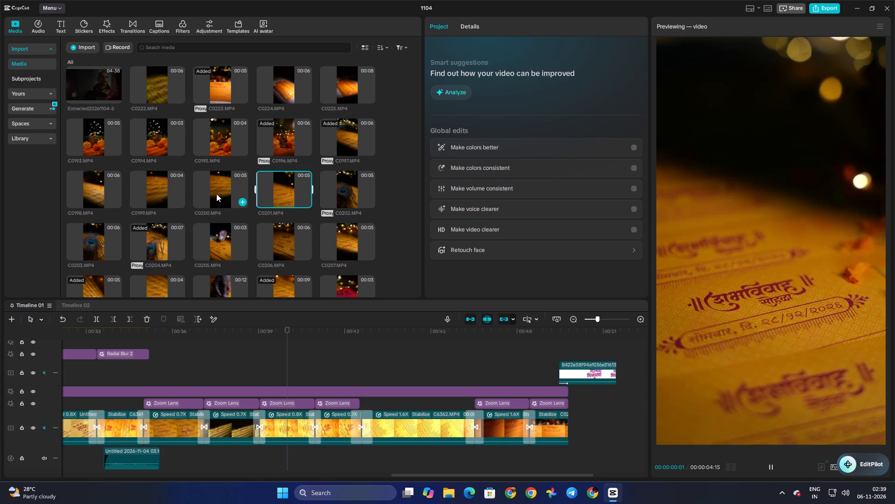
{"action": "key", "text": "space"}
{"action": "left_click", "coordinate": [216, 194]}
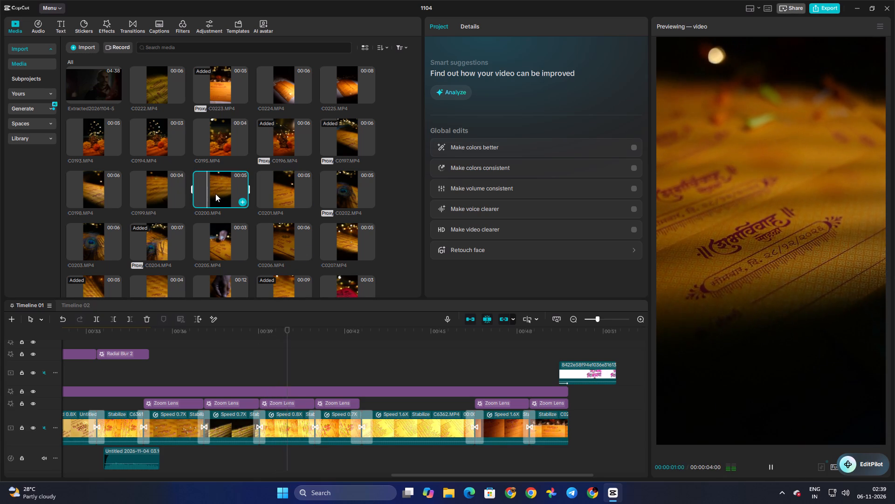
{"action": "key", "text": "space"}
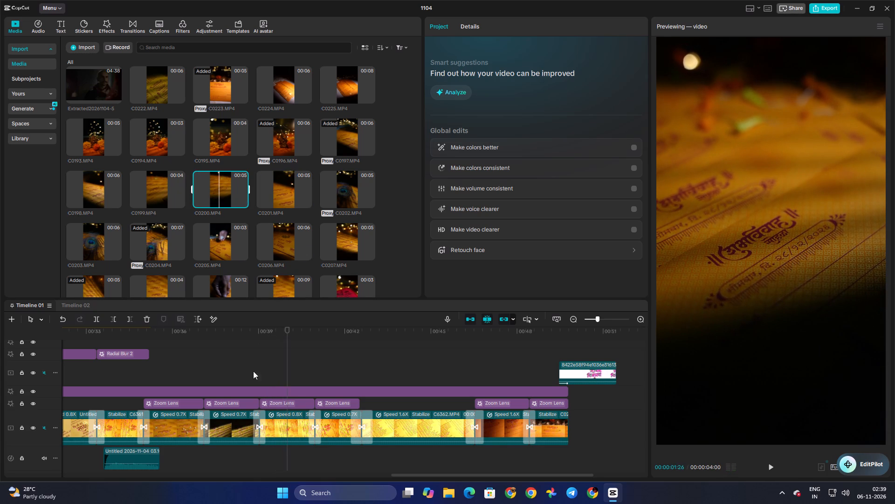
{"action": "left_click", "coordinate": [231, 375]}
{"action": "key", "text": "space"}
{"action": "key", "text": "space"}
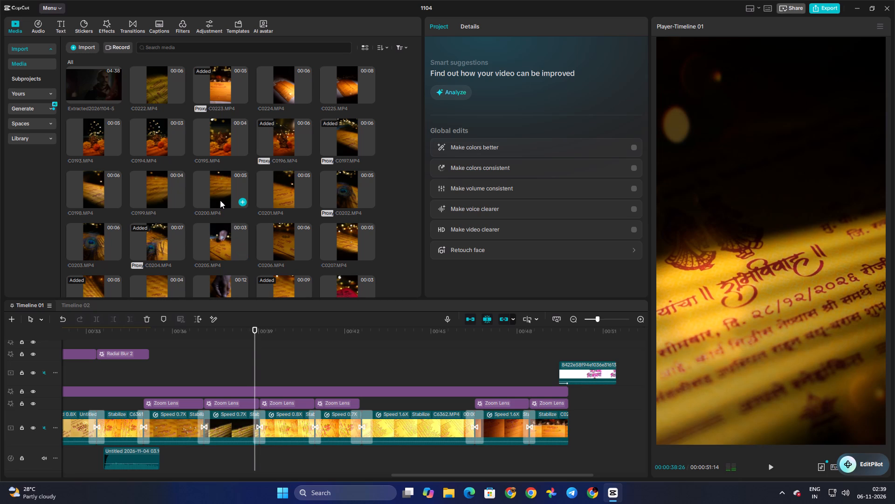
{"action": "left_click", "coordinate": [217, 196]}
{"action": "key", "text": "space"}
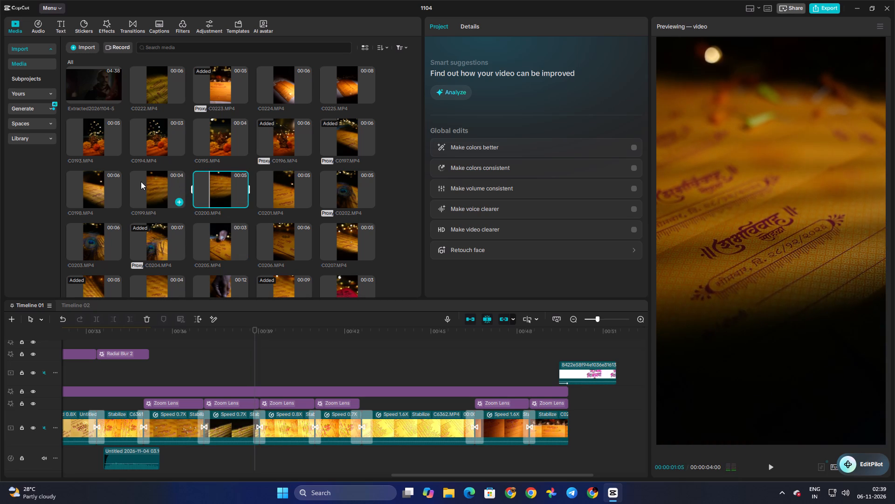
{"action": "left_click", "coordinate": [141, 182]}
{"action": "key", "text": "space"}
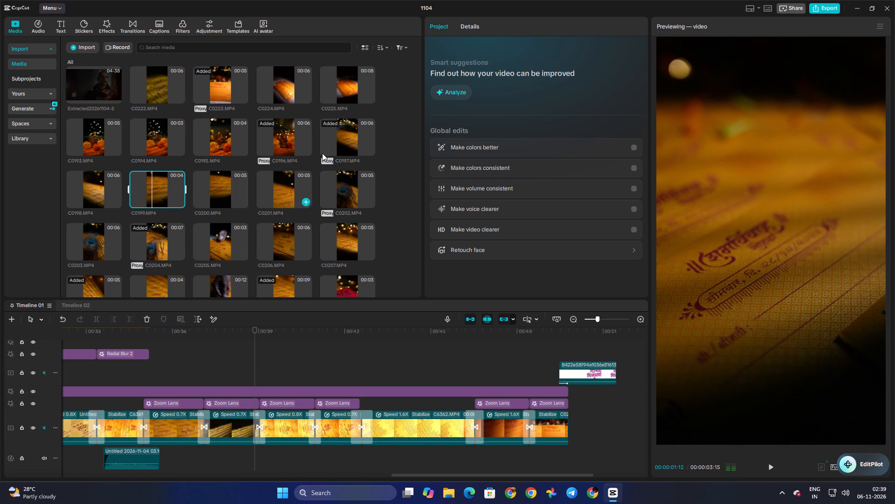
{"action": "left_click", "coordinate": [220, 140]}
{"action": "left_click", "coordinate": [291, 93]}
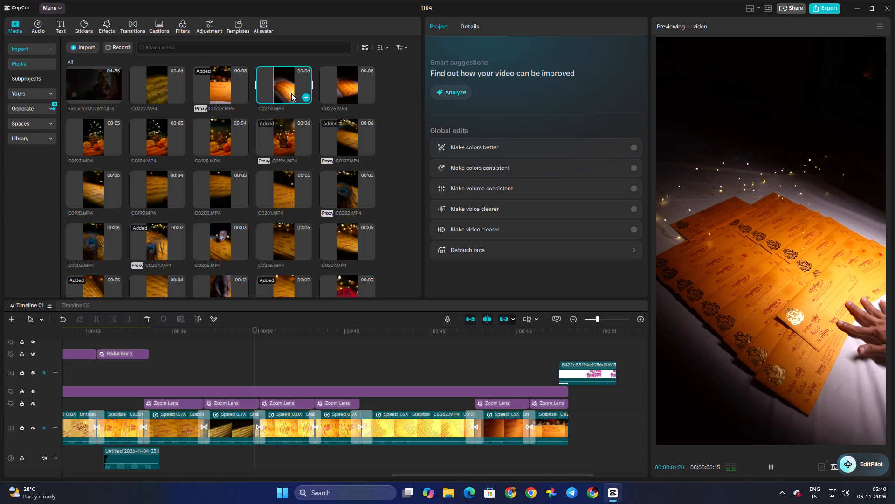
{"action": "left_click", "coordinate": [356, 81]}
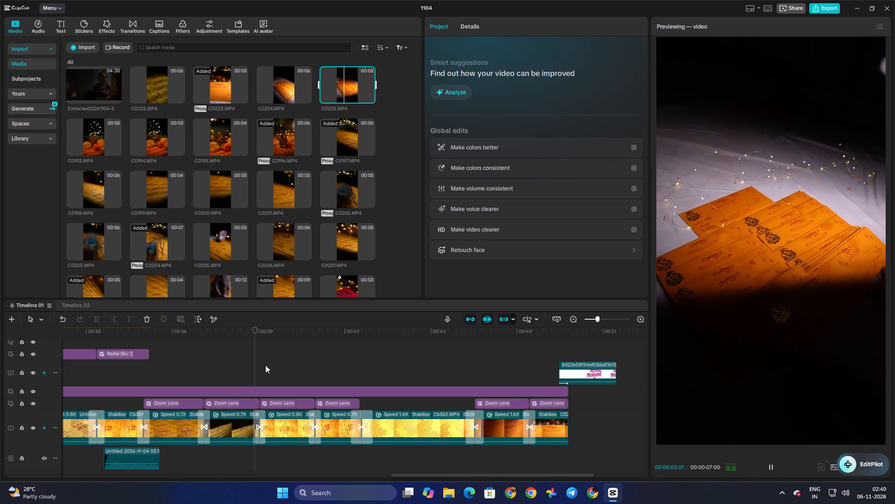
Place clip C0225.MP4 on a new track above the main clips, starting at about 39 s.
{"action": "left_click", "coordinate": [256, 357]}
{"action": "left_click_drag", "start_coordinate": [256, 357], "coordinate": [211, 354]}
{"action": "key", "text": "space"}
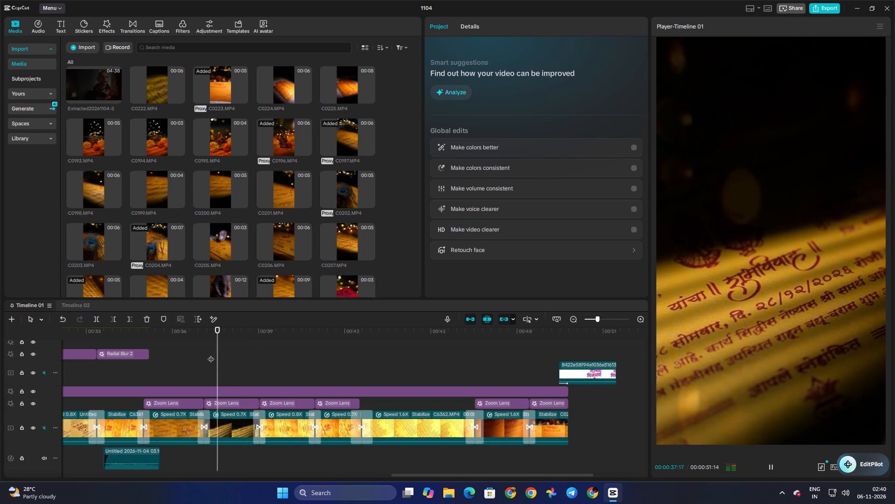
{"action": "left_click", "coordinate": [211, 354]}
{"action": "left_click_drag", "start_coordinate": [211, 354], "coordinate": [241, 363]}
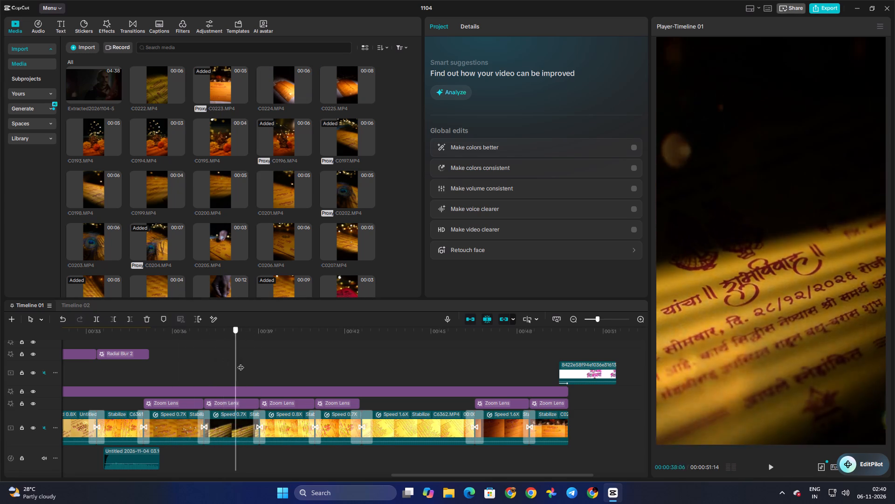
{"action": "left_click_drag", "start_coordinate": [241, 363], "coordinate": [273, 375]}
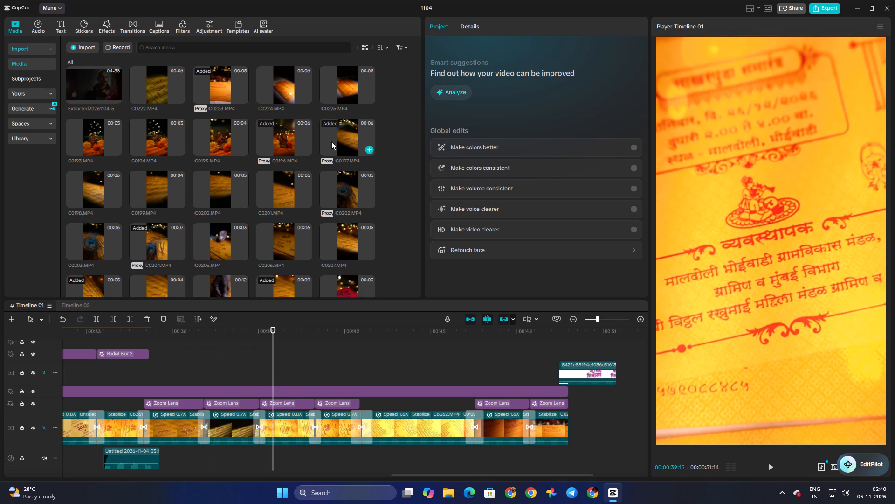
{"action": "left_click", "coordinate": [339, 88]}
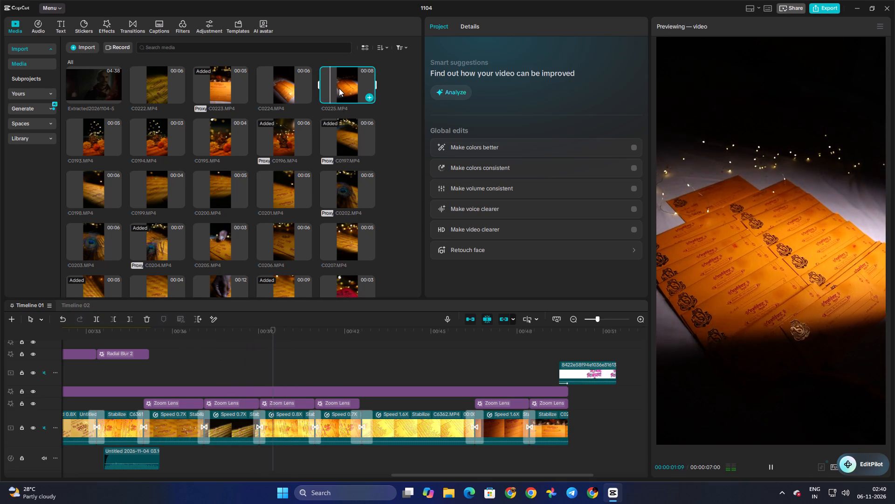
{"action": "key", "text": "space"}
{"action": "left_click_drag", "start_coordinate": [339, 88], "coordinate": [259, 404]}
{"action": "left_click", "coordinate": [259, 404]}
{"action": "left_click", "coordinate": [267, 406]}
{"action": "left_click", "coordinate": [265, 406]}
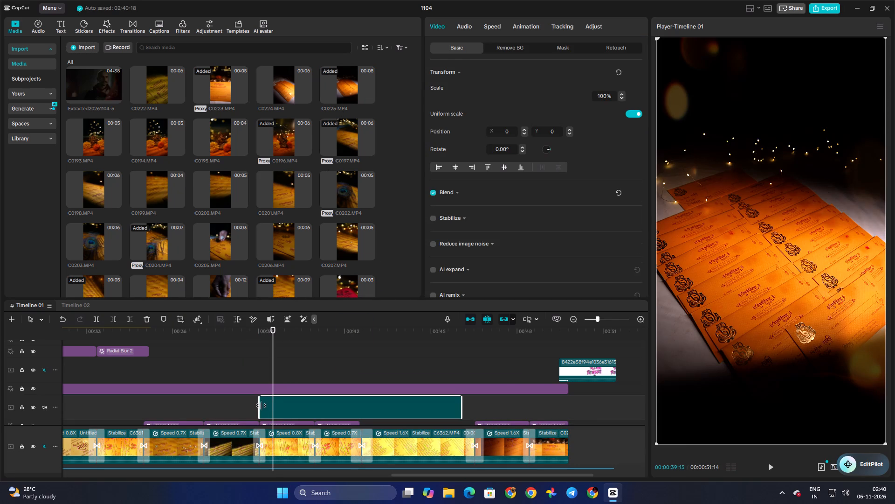
Trim about 1 s off the start of C0225.MP4 and shorten its end for a duration of 00:00:03:16.
{"action": "left_click_drag", "start_coordinate": [260, 405], "coordinate": [290, 405]}
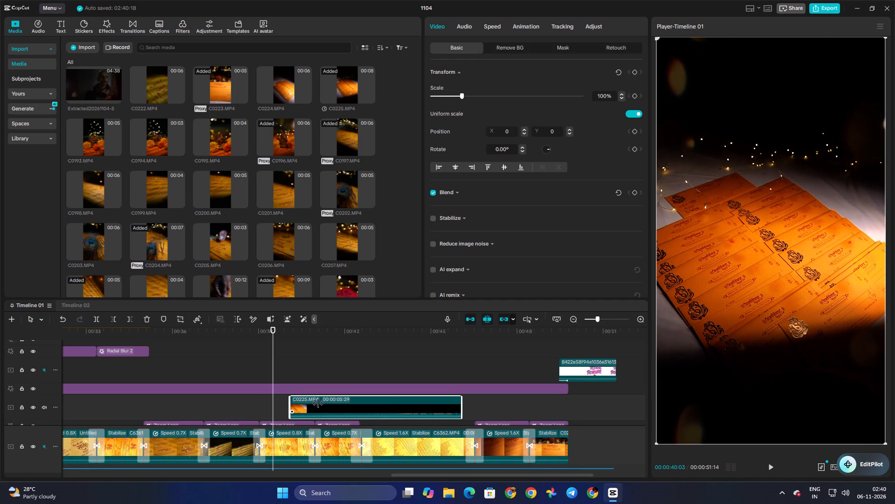
{"action": "left_click_drag", "start_coordinate": [461, 408], "coordinate": [386, 408]}
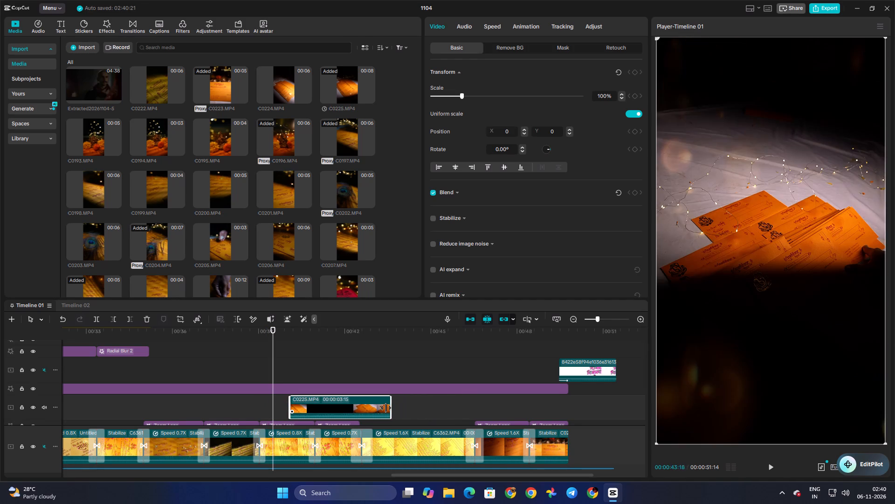
{"action": "left_click_drag", "start_coordinate": [386, 408], "coordinate": [316, 403]}
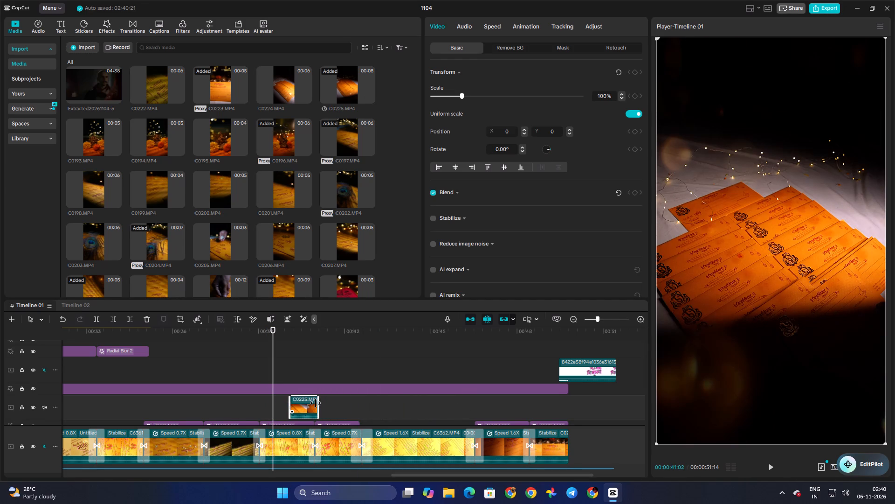
{"action": "left_click_drag", "start_coordinate": [316, 403], "coordinate": [391, 414]}
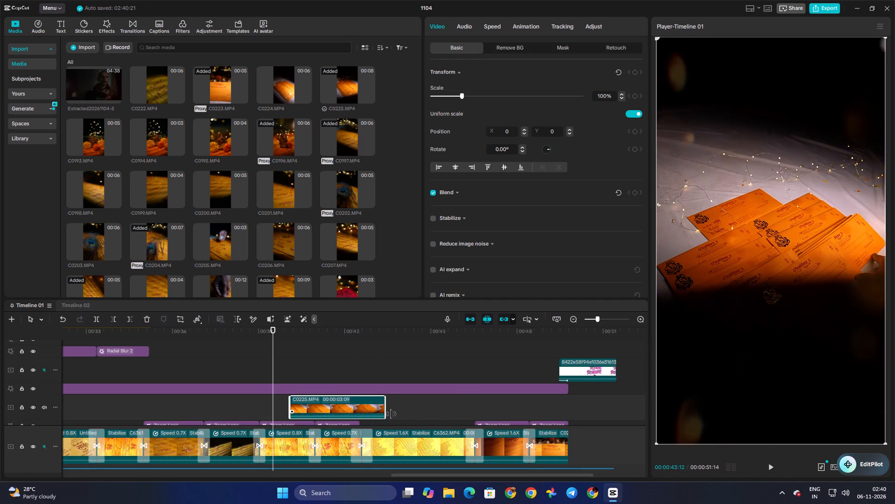
{"action": "left_click_drag", "start_coordinate": [391, 414], "coordinate": [389, 416]}
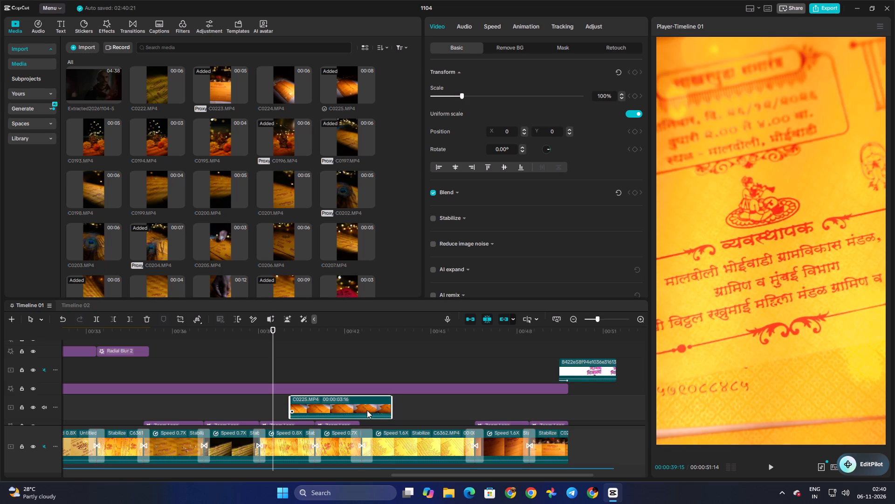
Align C0225.MP4 with the main-track clip beneath it, starting at about 39 s and trimmed to end at about 41 s.
{"action": "left_click_drag", "start_coordinate": [322, 412], "coordinate": [289, 413]}
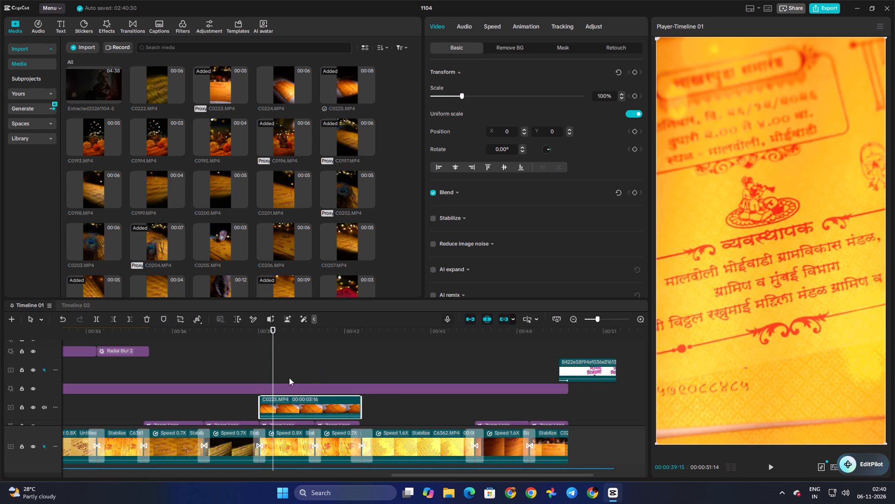
{"action": "left_click", "coordinate": [252, 372]}
{"action": "key", "text": "space"}
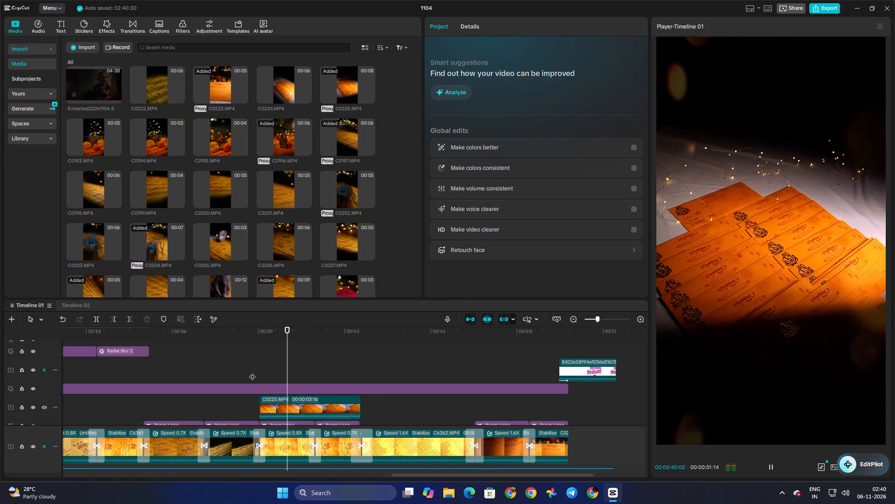
{"action": "key", "text": "space"}
{"action": "left_click", "coordinate": [317, 409]}
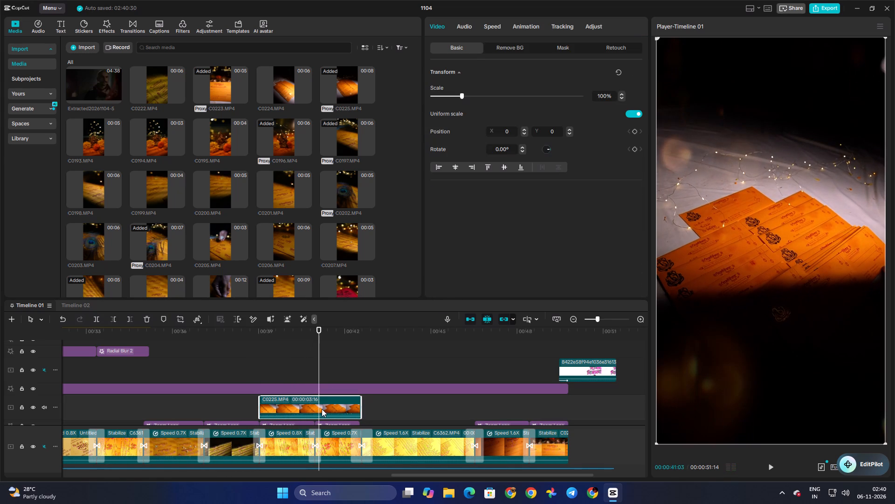
{"action": "left_click_drag", "start_coordinate": [363, 403], "coordinate": [315, 406]}
Enlarge C0225.MP4 to 181% scale and rotate it to -30.96° so it fills the frame.
{"action": "left_click", "coordinate": [286, 370]}
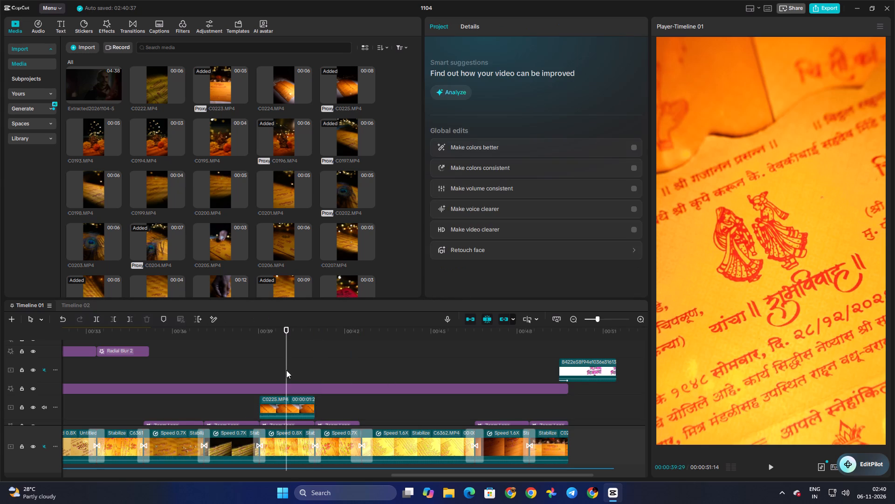
{"action": "left_click", "coordinate": [286, 408]}
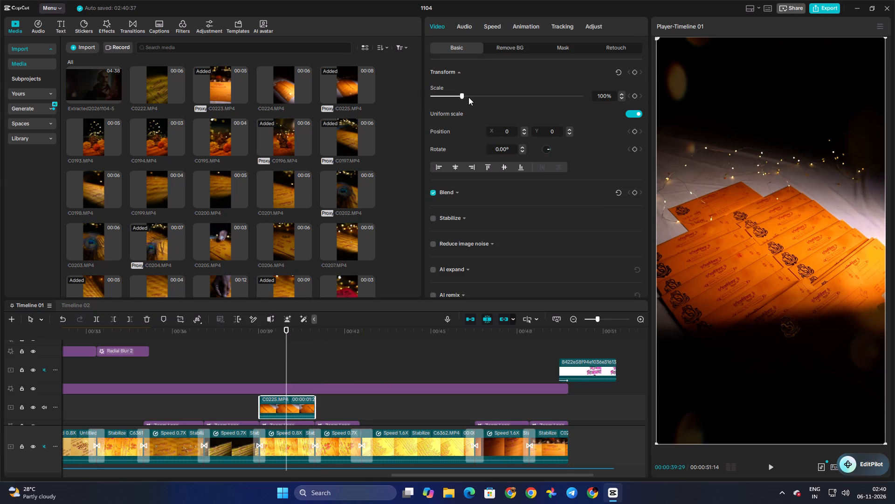
{"action": "left_click", "coordinate": [468, 97]}
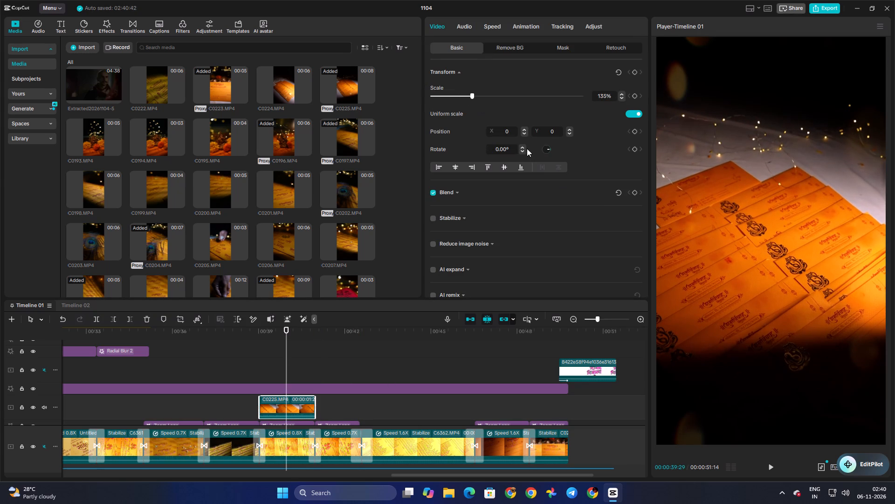
{"action": "left_click", "coordinate": [549, 148]}
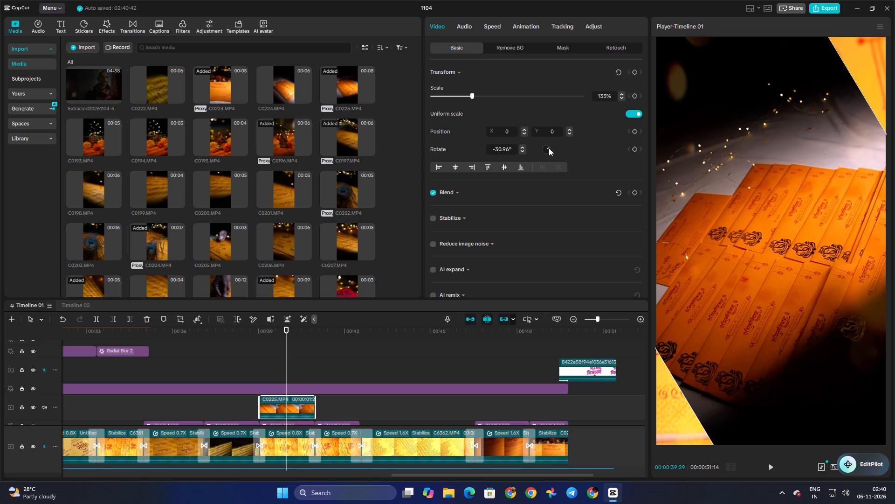
{"action": "left_click_drag", "start_coordinate": [475, 92], "coordinate": [486, 94]}
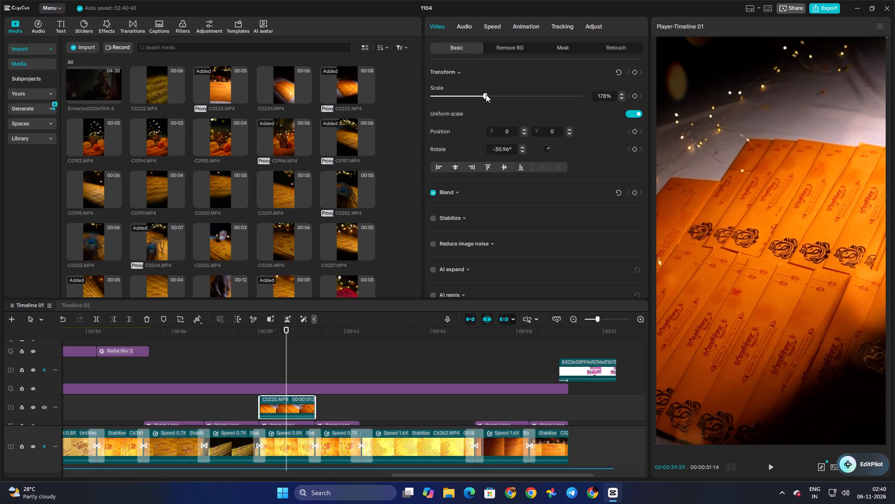
{"action": "left_click_drag", "start_coordinate": [486, 94], "coordinate": [486, 94]}
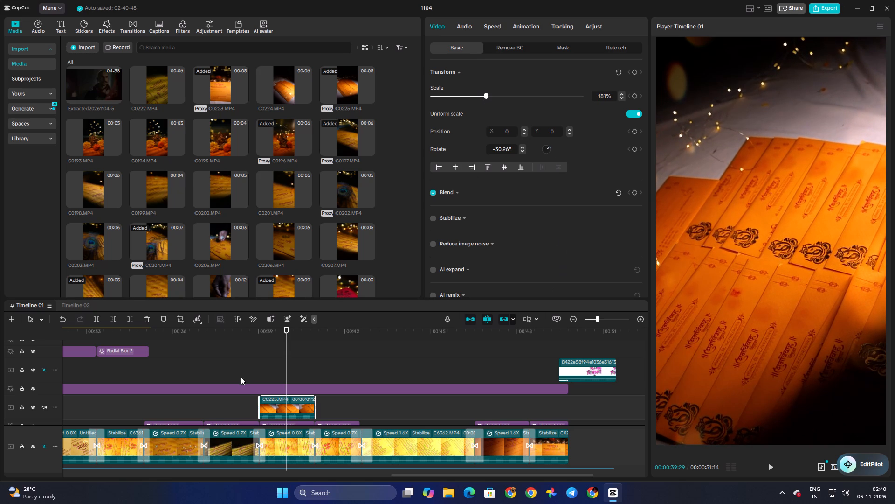
Add a transform keyframe at C0225.MP4's start (00:00:39:01) and reposition the image to X -421, Y 802.
{"action": "double_click", "coordinate": [260, 375]}
{"action": "left_click", "coordinate": [272, 408]}
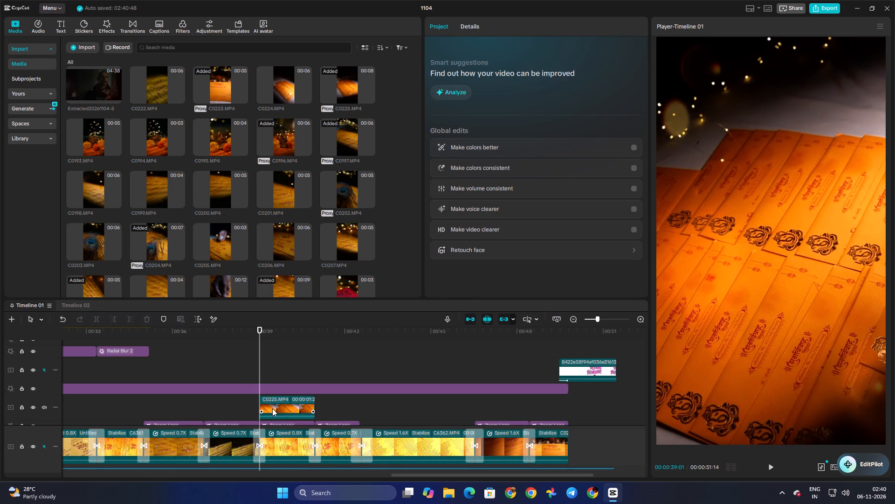
{"action": "left_click", "coordinate": [632, 73]}
{"action": "left_click_drag", "start_coordinate": [786, 268], "coordinate": [692, 209]}
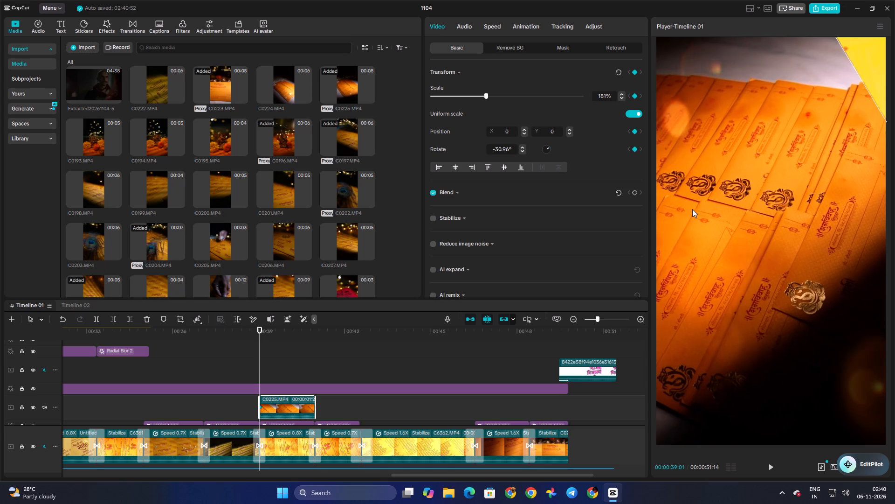
{"action": "left_click_drag", "start_coordinate": [692, 209], "coordinate": [734, 186]}
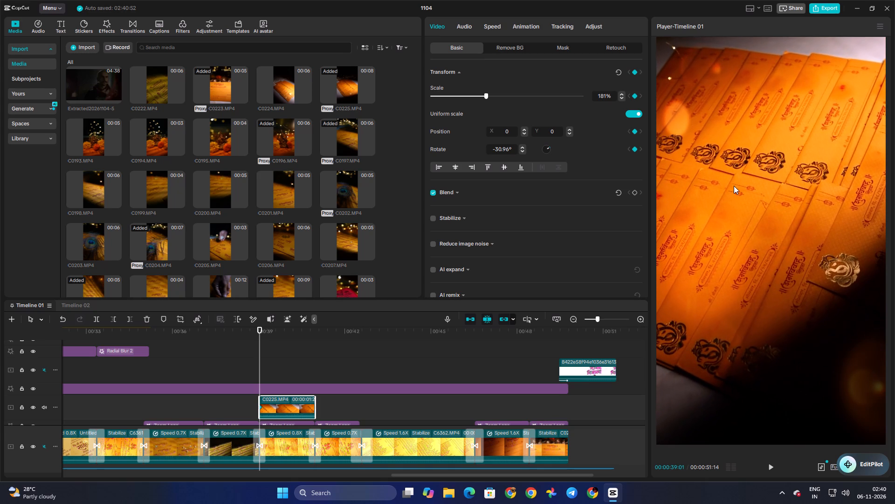
{"action": "left_click_drag", "start_coordinate": [734, 186], "coordinate": [741, 183]}
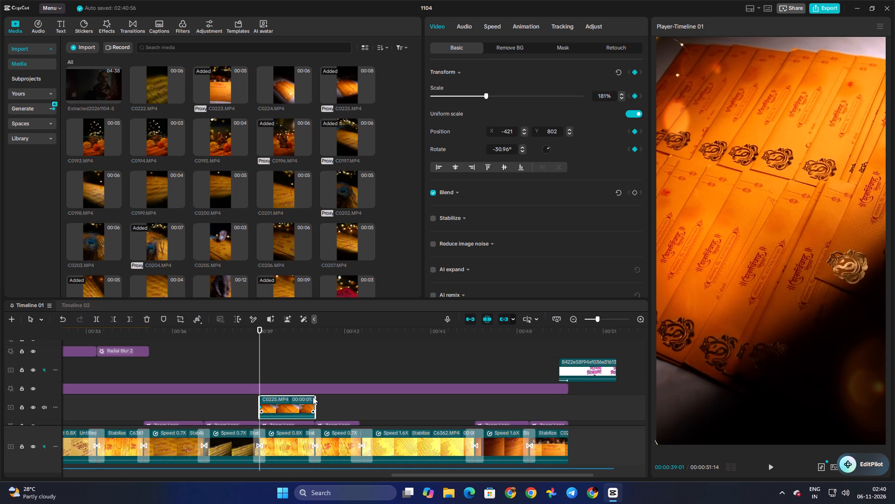
Add a transform keyframe on C0225.MP4's last frame (00:00:40:28), reposition the image to X 540, Y -611, and play the motion.
{"action": "key", "text": "Down"}
{"action": "key", "text": "Down"}
{"action": "key", "text": "Down"}
{"action": "key", "text": "Down"}
{"action": "key", "text": "Down"}
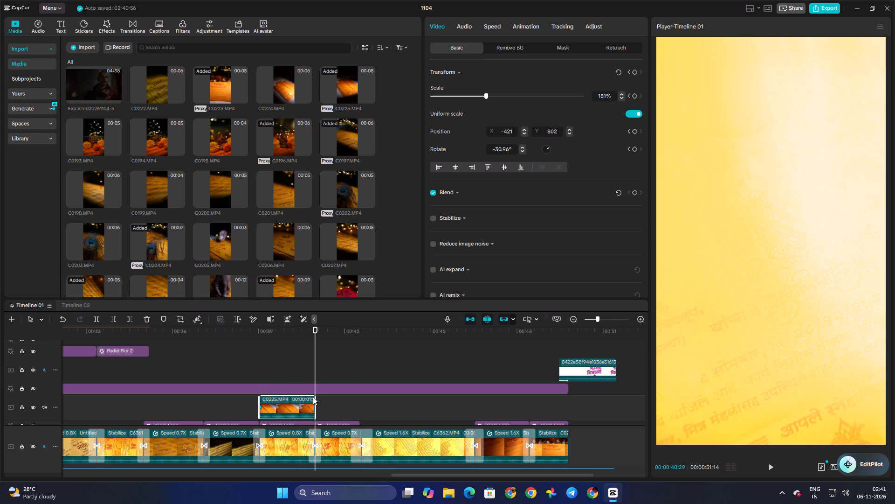
{"action": "key", "text": "Left"}
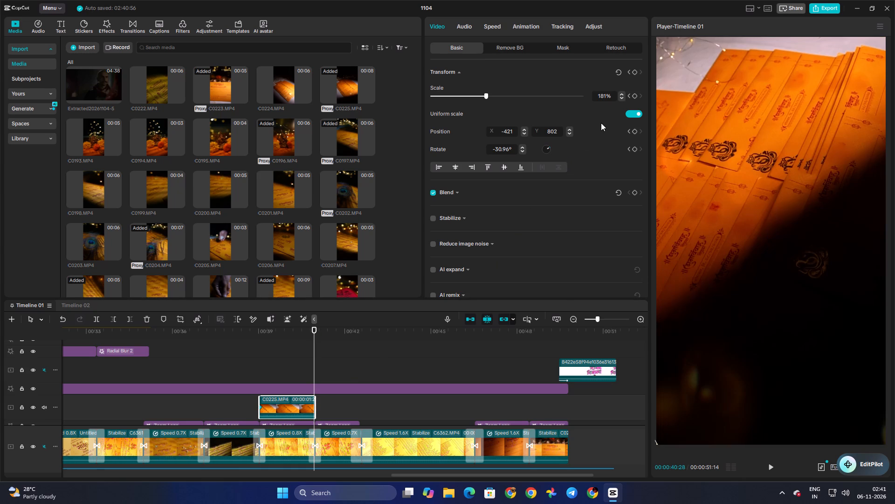
{"action": "left_click", "coordinate": [635, 74]}
{"action": "left_click_drag", "start_coordinate": [719, 156], "coordinate": [820, 259]}
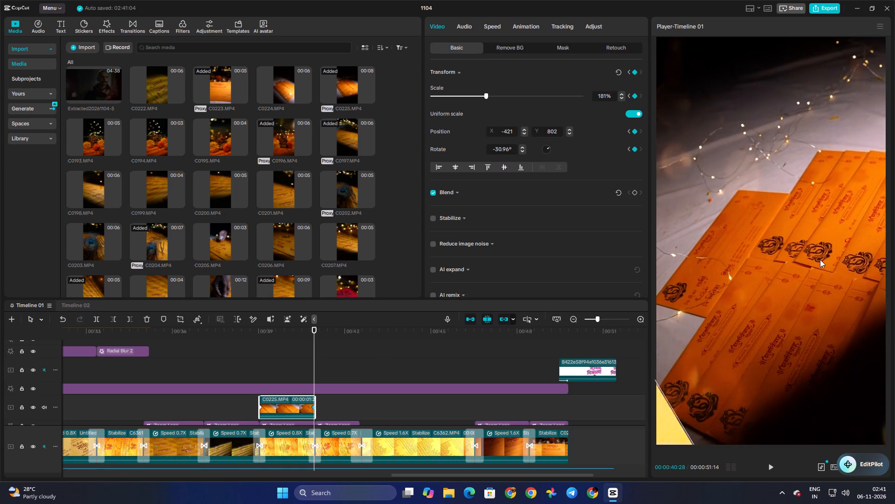
{"action": "left_click_drag", "start_coordinate": [820, 259], "coordinate": [821, 306]}
{"action": "left_click", "coordinate": [261, 366]}
{"action": "left_click_drag", "start_coordinate": [261, 366], "coordinate": [242, 369]}
{"action": "key", "text": "space"}
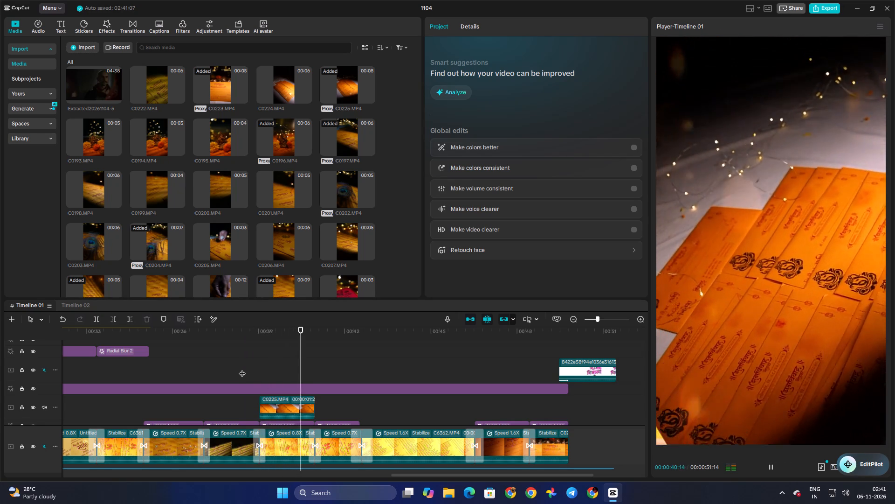
{"action": "key", "text": "space"}
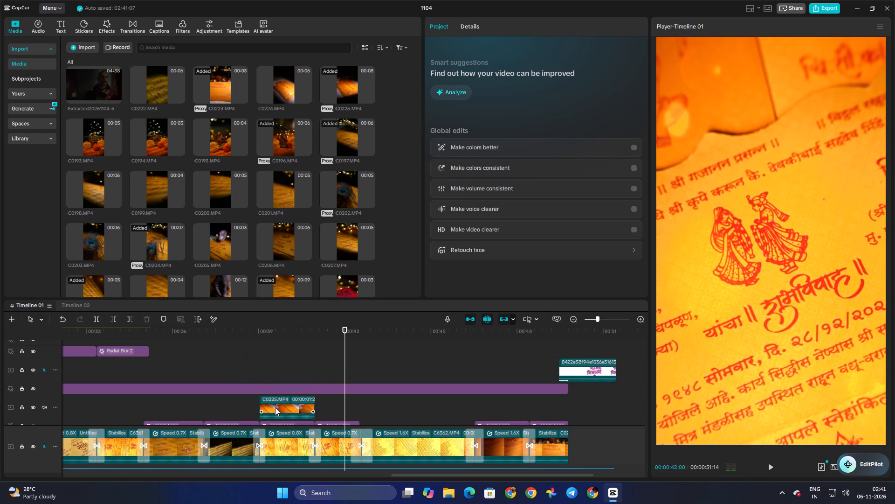
With the main track magnet off, replace the 0.8X main-track clip at about 39 s with C0225.MP4 and replay the section.
{"action": "left_click", "coordinate": [278, 406]}
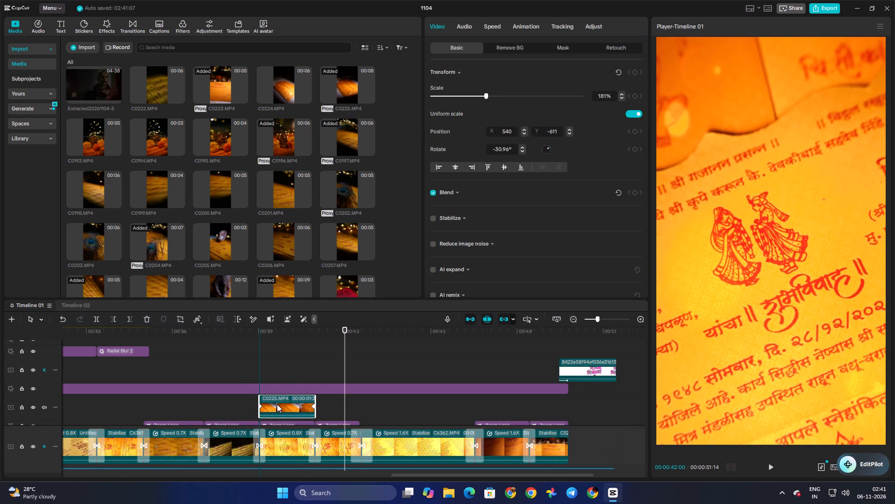
{"action": "scroll", "coordinate": [277, 404], "scroll_direction": "down", "scroll_amount": 3}
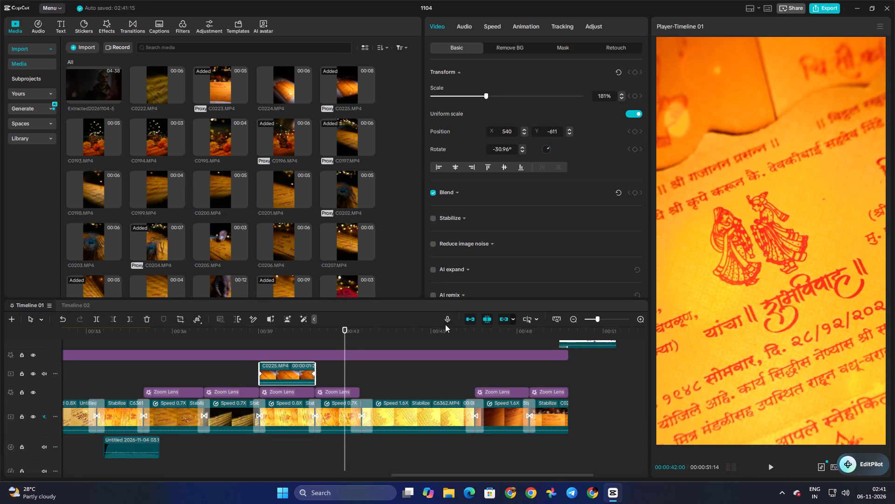
{"action": "left_click", "coordinate": [470, 319]}
{"action": "left_click", "coordinate": [281, 419]}
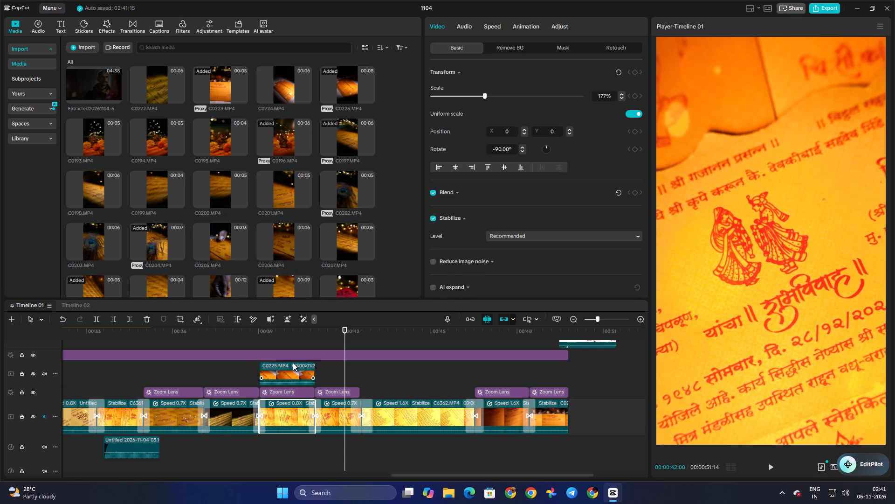
{"action": "key", "text": "Delete"}
{"action": "left_click_drag", "start_coordinate": [280, 371], "coordinate": [282, 424]}
{"action": "left_click", "coordinate": [265, 365]}
{"action": "left_click_drag", "start_coordinate": [265, 365], "coordinate": [233, 372]}
{"action": "key", "text": "space"}
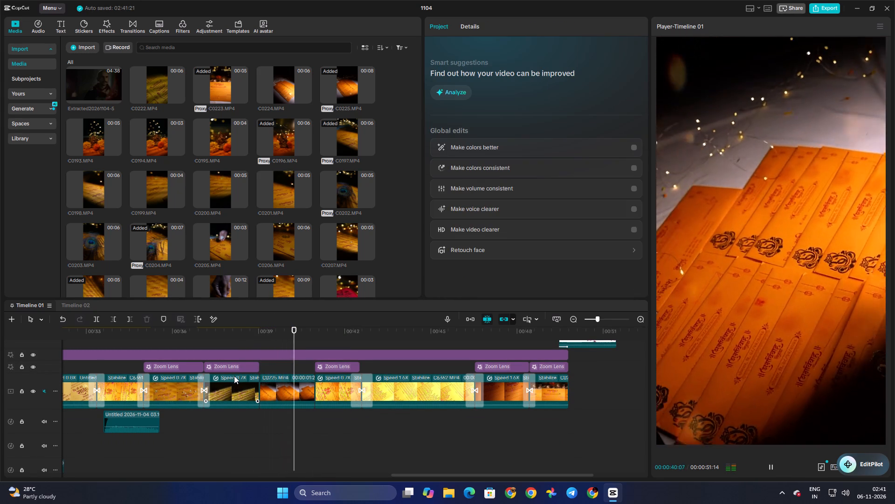
{"action": "key", "text": "space"}
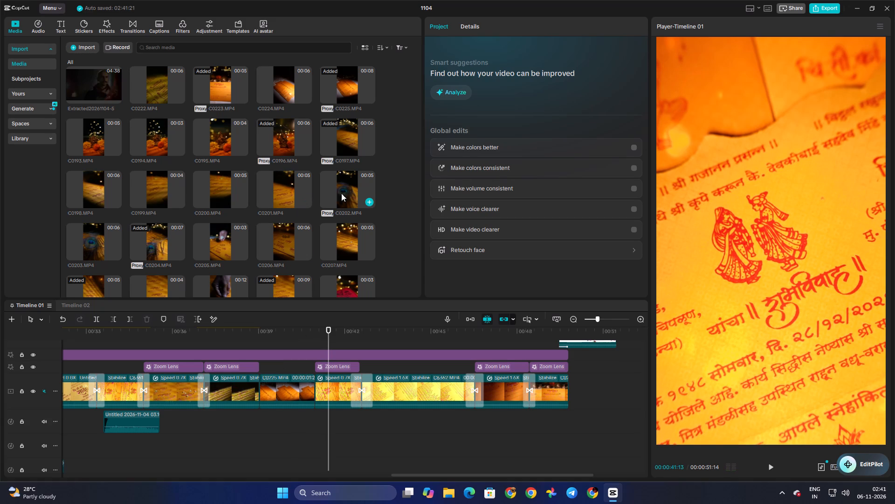
Preview alternative source footage in the main media list, including C0201, C0194, C0205, C0212 and the Untitled diya clips.
{"action": "left_click", "coordinate": [346, 188]}
{"action": "key", "text": "space"}
{"action": "left_click", "coordinate": [279, 186]}
{"action": "left_click", "coordinate": [287, 134]}
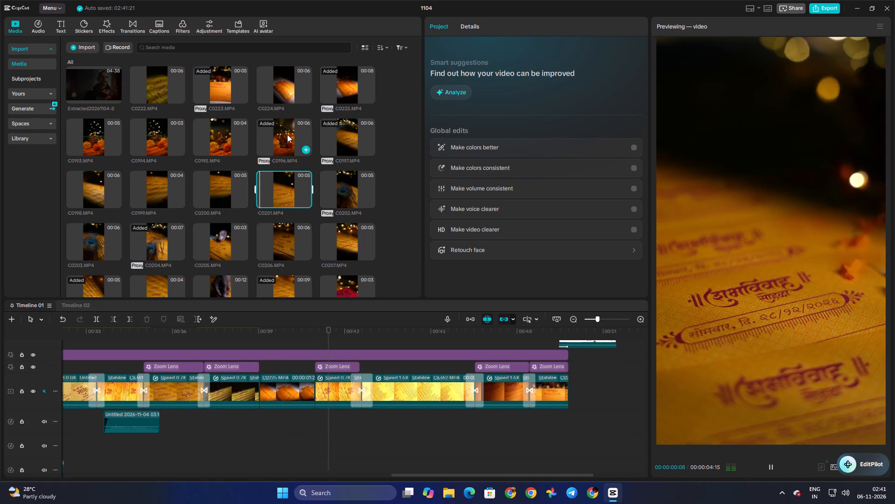
{"action": "left_click", "coordinate": [220, 134]}
{"action": "key", "text": "space"}
{"action": "left_click", "coordinate": [151, 132]}
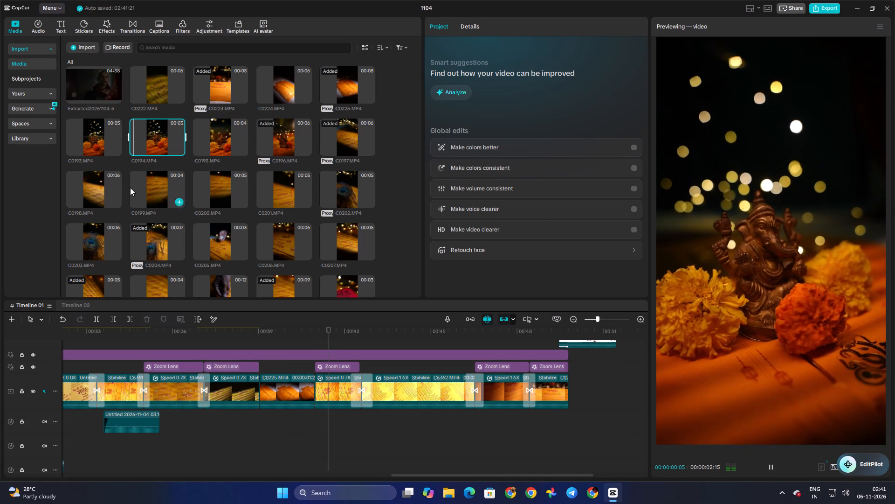
{"action": "left_click", "coordinate": [92, 220]}
{"action": "left_click", "coordinate": [155, 231]}
{"action": "left_click", "coordinate": [210, 234]}
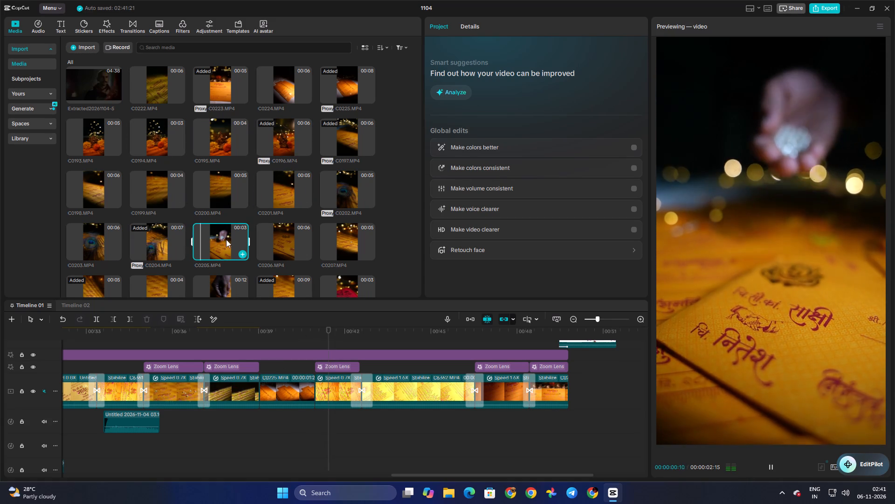
{"action": "scroll", "coordinate": [299, 243], "scroll_direction": "down", "scroll_amount": 1}
{"action": "left_click", "coordinate": [347, 209]}
{"action": "left_click", "coordinate": [345, 244]}
{"action": "left_click", "coordinate": [220, 258]}
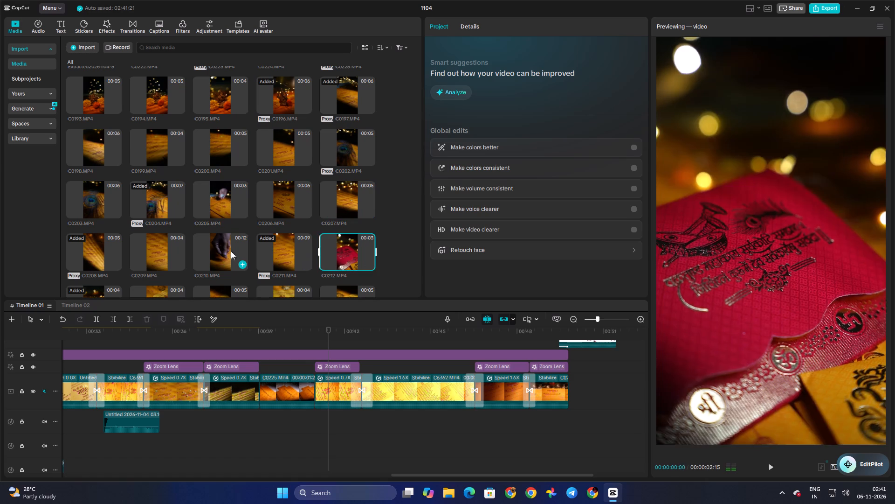
{"action": "left_click", "coordinate": [289, 243]}
{"action": "scroll", "coordinate": [289, 243], "scroll_direction": "down", "scroll_amount": 4}
{"action": "left_click", "coordinate": [220, 232]}
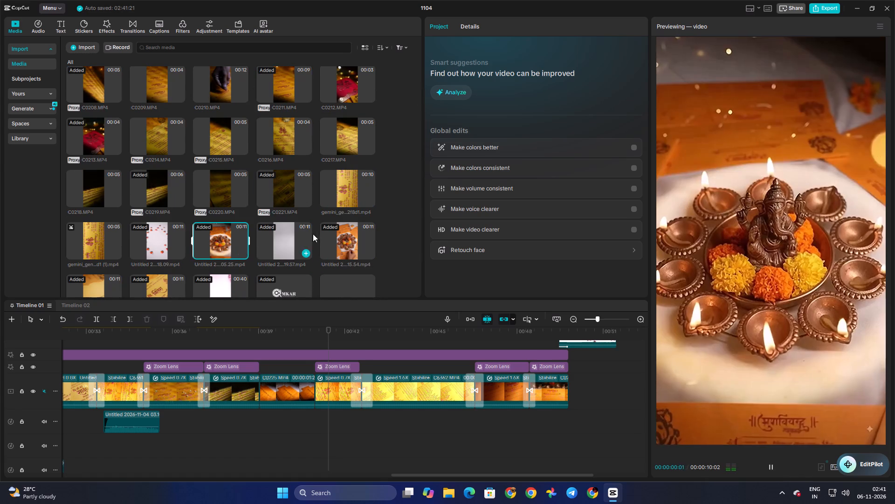
{"action": "left_click", "coordinate": [334, 232]}
{"action": "scroll", "coordinate": [335, 233], "scroll_direction": "down", "scroll_amount": 3}
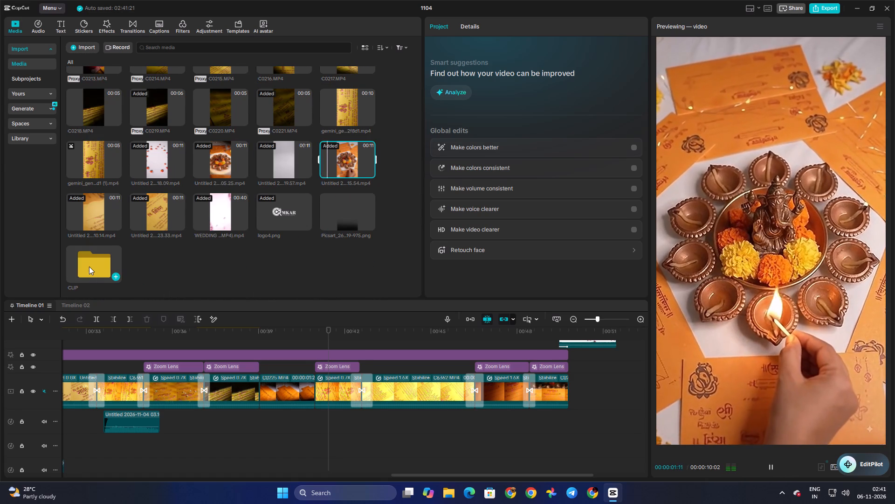
Examine the CLIP folder's invitation card footage, previewing clips C6365, C6366, C6361, C6359 and C6358.
{"action": "double_click", "coordinate": [91, 263]}
{"action": "scroll", "coordinate": [227, 176], "scroll_direction": "up", "scroll_amount": 2}
{"action": "scroll", "coordinate": [230, 178], "scroll_direction": "down", "scroll_amount": 1}
{"action": "scroll", "coordinate": [233, 181], "scroll_direction": "up", "scroll_amount": 4}
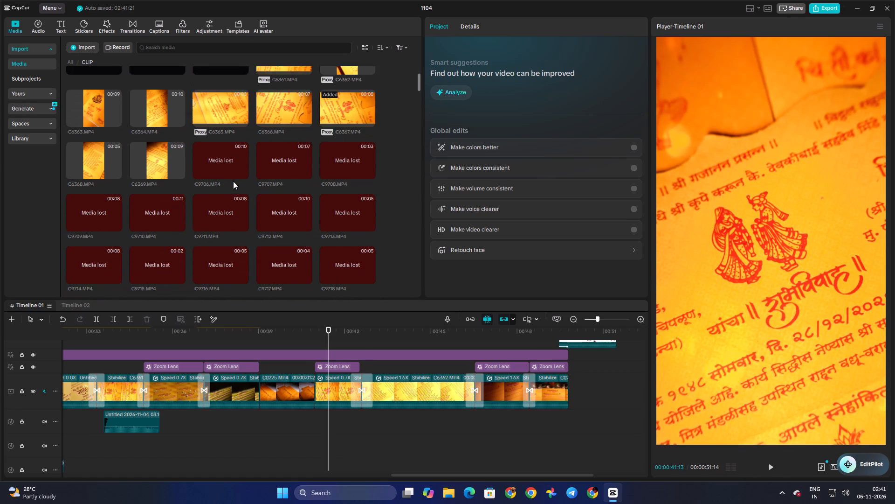
{"action": "scroll", "coordinate": [234, 182], "scroll_direction": "up", "scroll_amount": 3}
{"action": "left_click", "coordinate": [226, 196]}
{"action": "left_click", "coordinate": [295, 189]}
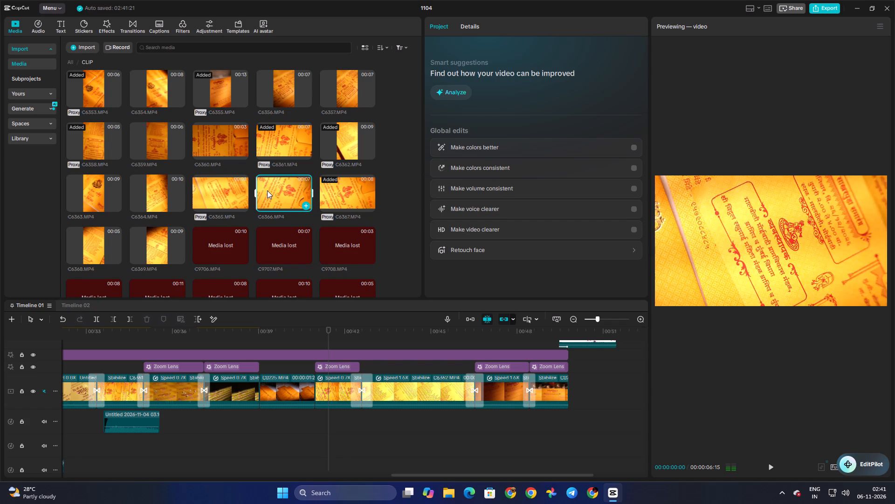
{"action": "left_click", "coordinate": [283, 140]}
{"action": "left_click", "coordinate": [146, 140]}
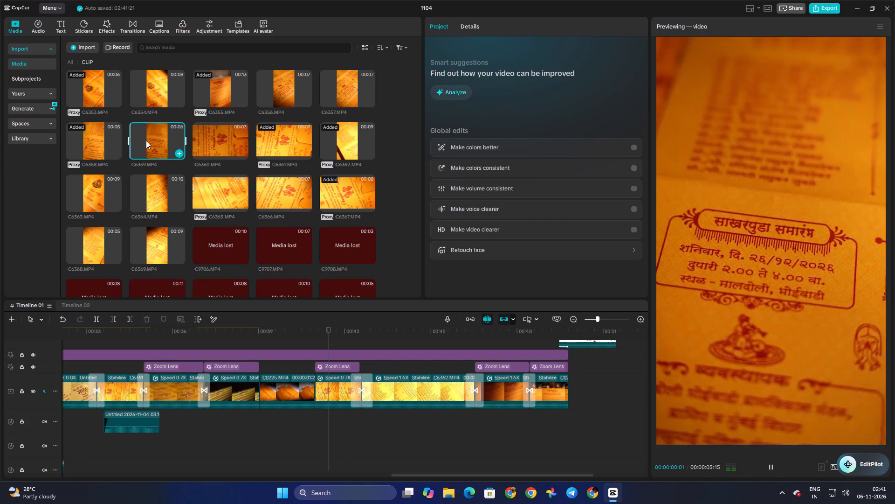
{"action": "key", "text": "space"}
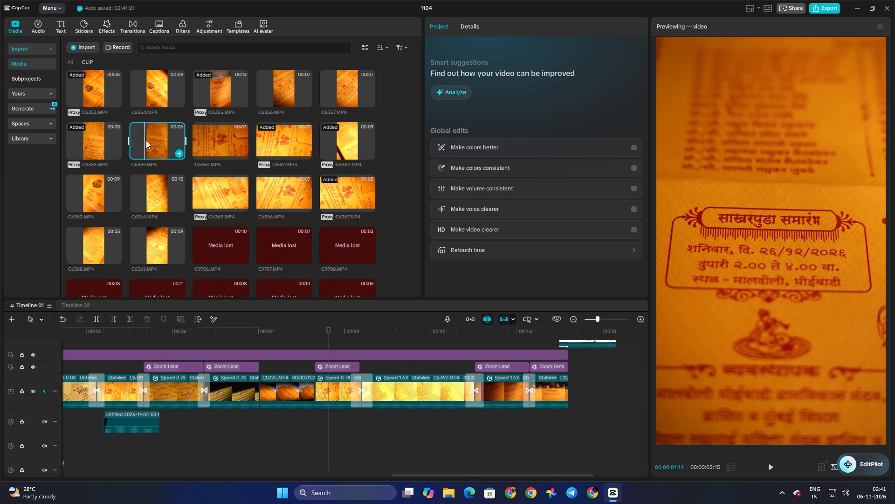
{"action": "left_click", "coordinate": [92, 141]}
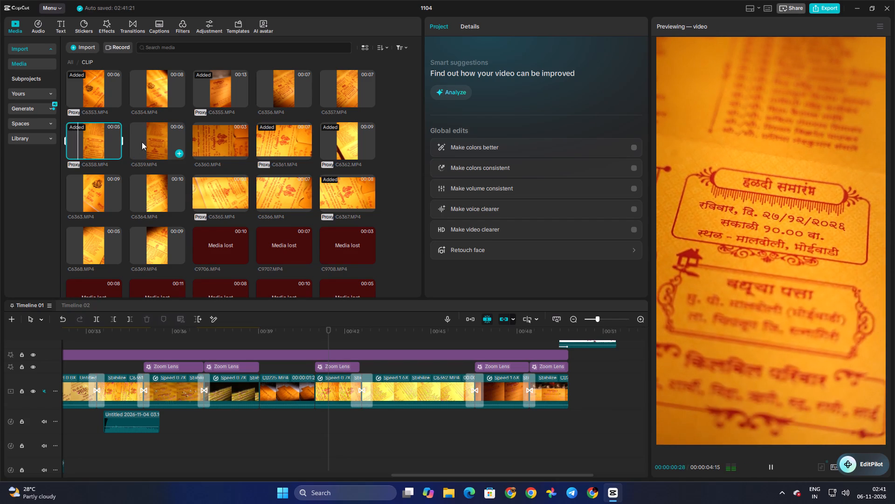
{"action": "key", "text": "space"}
{"action": "left_click", "coordinate": [158, 142]}
{"action": "key", "text": "space"}
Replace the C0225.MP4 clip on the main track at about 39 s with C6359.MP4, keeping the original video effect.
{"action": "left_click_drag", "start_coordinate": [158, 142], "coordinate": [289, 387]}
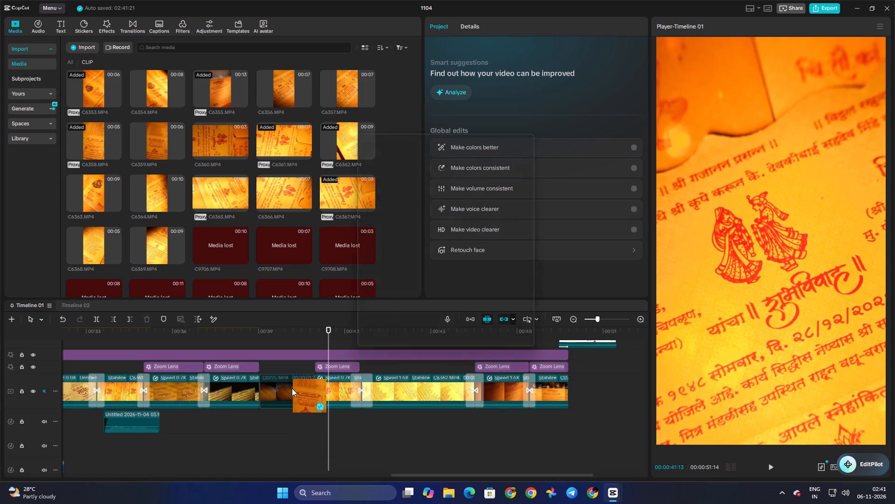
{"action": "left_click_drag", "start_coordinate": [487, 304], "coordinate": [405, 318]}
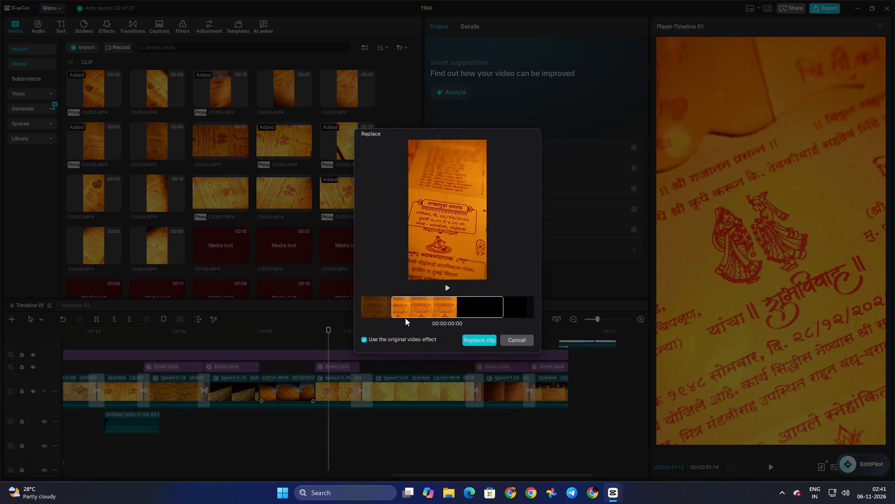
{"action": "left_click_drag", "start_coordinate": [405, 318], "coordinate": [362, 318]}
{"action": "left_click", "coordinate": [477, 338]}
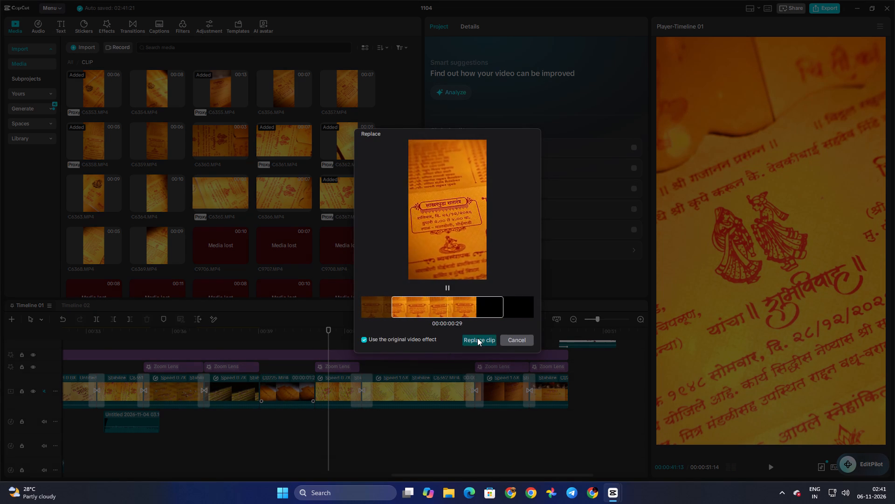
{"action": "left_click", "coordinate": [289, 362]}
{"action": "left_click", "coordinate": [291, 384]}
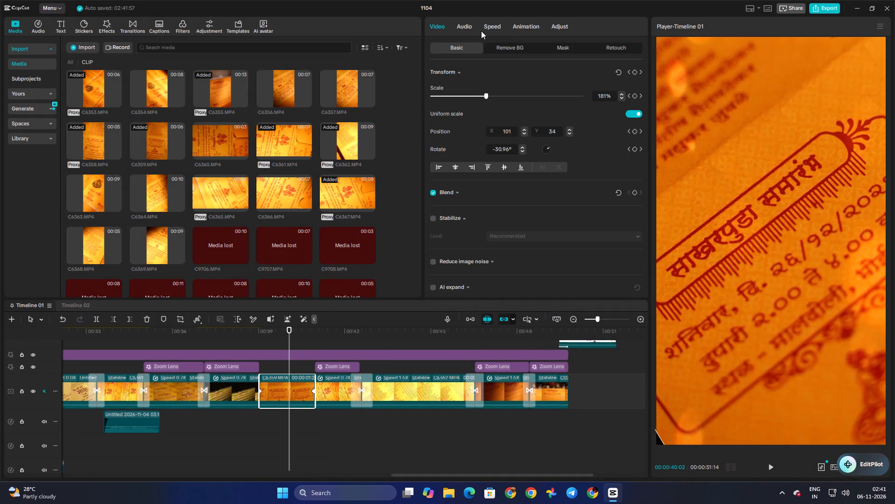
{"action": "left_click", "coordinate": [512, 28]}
Undo the recent edits back to the original 0.8X clip with its Zoom Lens effect, and delete the C0225.MP4 clip above it.
{"action": "key", "text": "ctrl+z"}
{"action": "key", "text": "ctrl+z"}
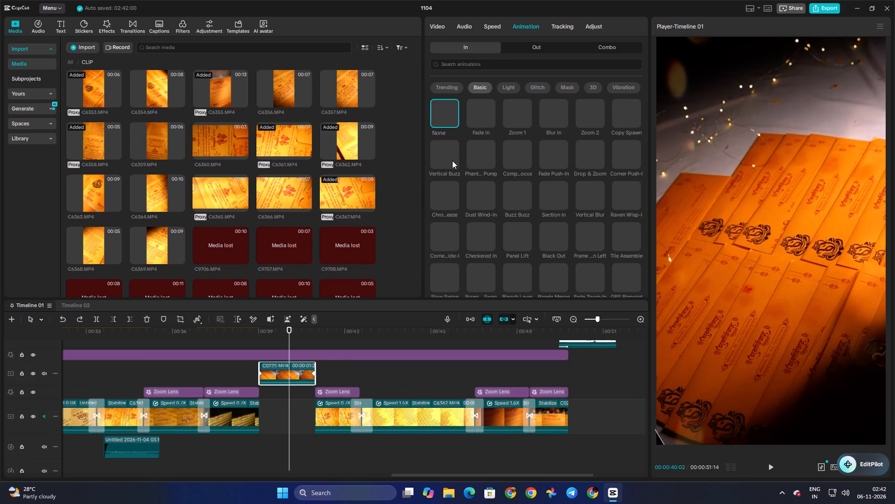
{"action": "key", "text": "ctrl+z"}
{"action": "key", "text": "ctrl+z"}
{"action": "key", "text": "ctrl+z"}
{"action": "key", "text": "ctrl+z"}
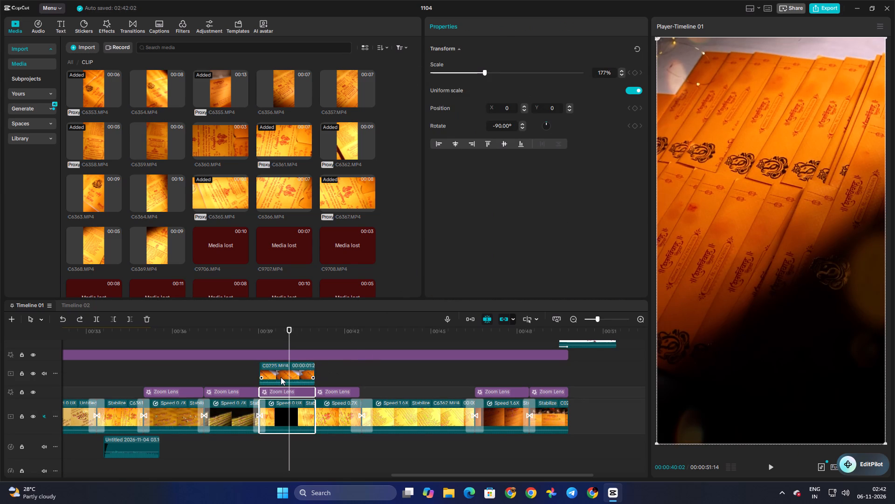
{"action": "left_click", "coordinate": [285, 374], "text": "ctrl"}
{"action": "key", "text": "Delete"}
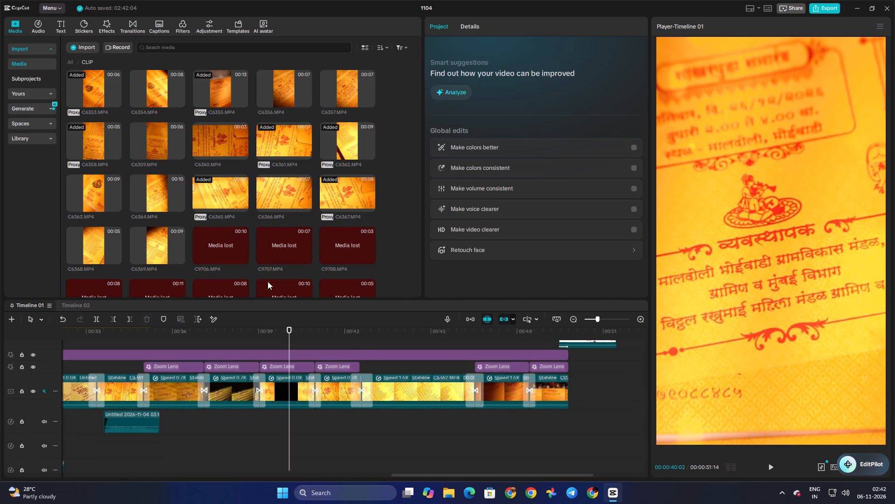
Replace the 0.8X main-track clip at about 39 s with C6359.MP4, keeping the original video effect, and play the section.
{"action": "left_click", "coordinate": [145, 144]}
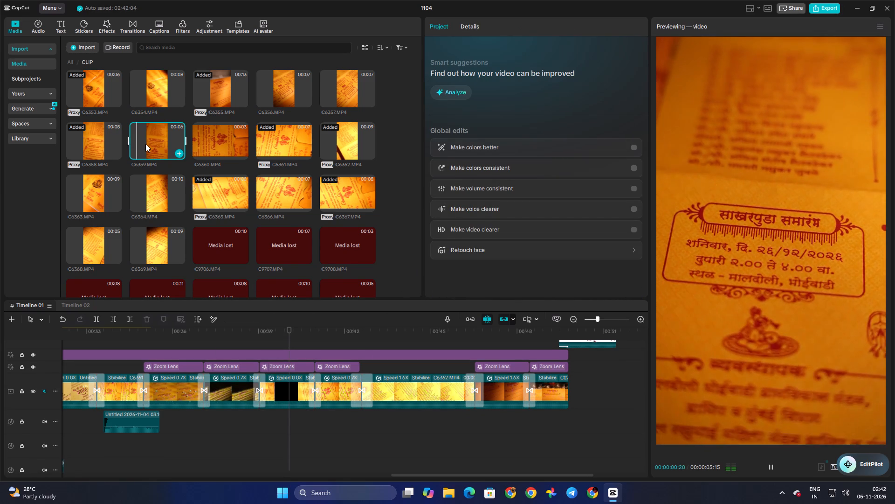
{"action": "key", "text": "space"}
{"action": "left_click_drag", "start_coordinate": [145, 144], "coordinate": [279, 395]}
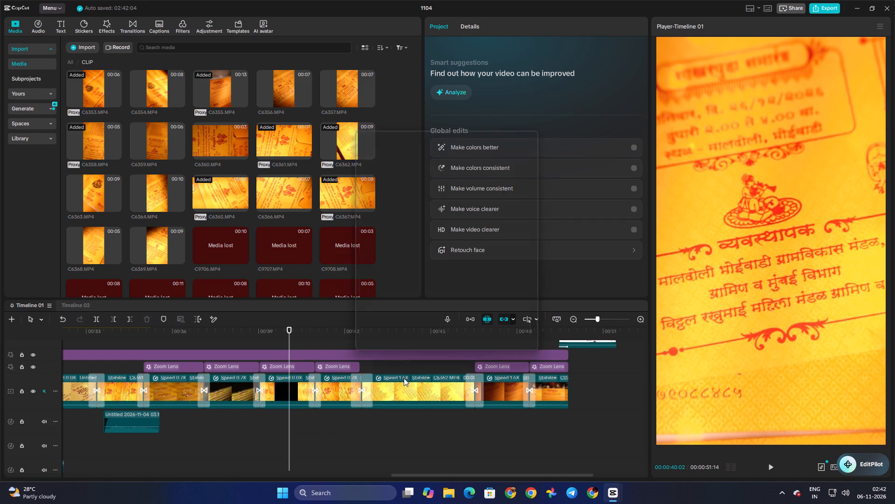
{"action": "left_click_drag", "start_coordinate": [459, 315], "coordinate": [296, 315]}
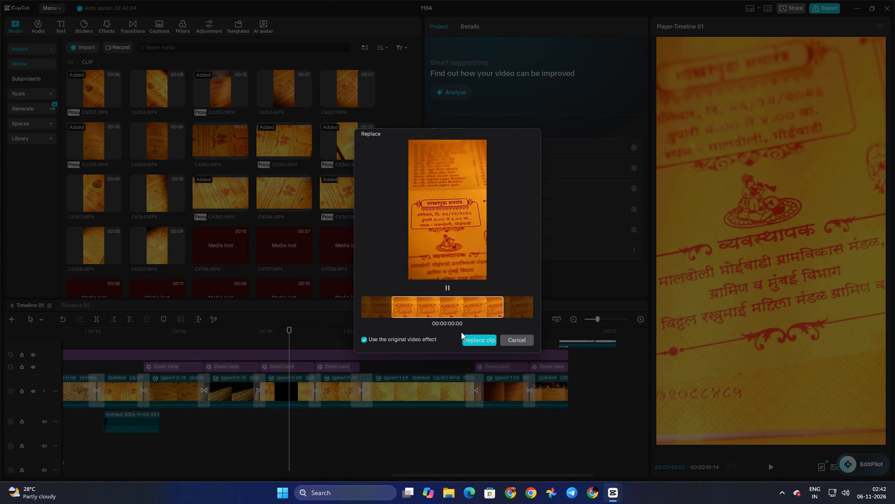
{"action": "left_click", "coordinate": [482, 342]}
{"action": "left_click", "coordinate": [428, 277]}
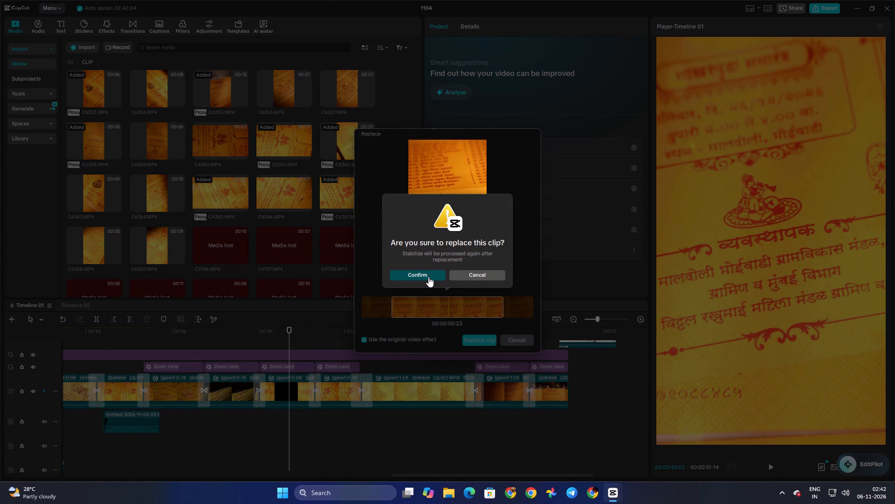
{"action": "left_click", "coordinate": [252, 336]}
{"action": "key", "text": "space"}
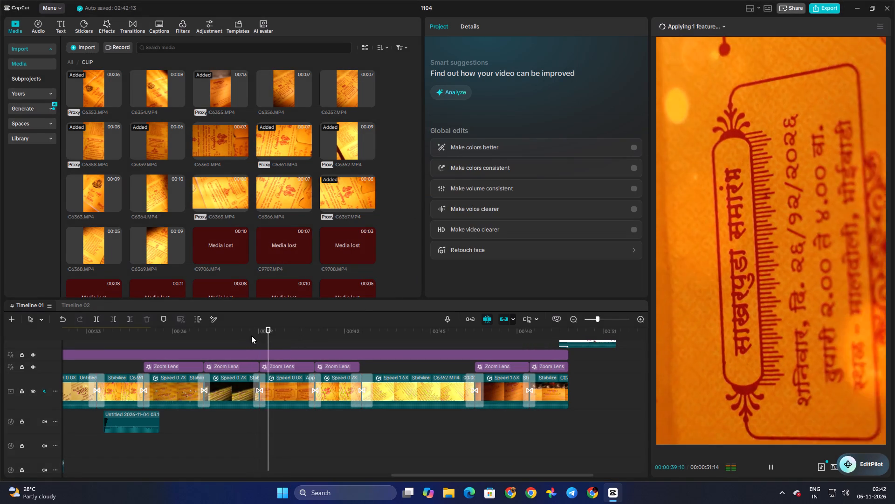
{"action": "key", "text": "space"}
Reset the C6359.MP4 clip's transform to 100% scale and 0° rotation, and replay it.
{"action": "left_click", "coordinate": [288, 389]}
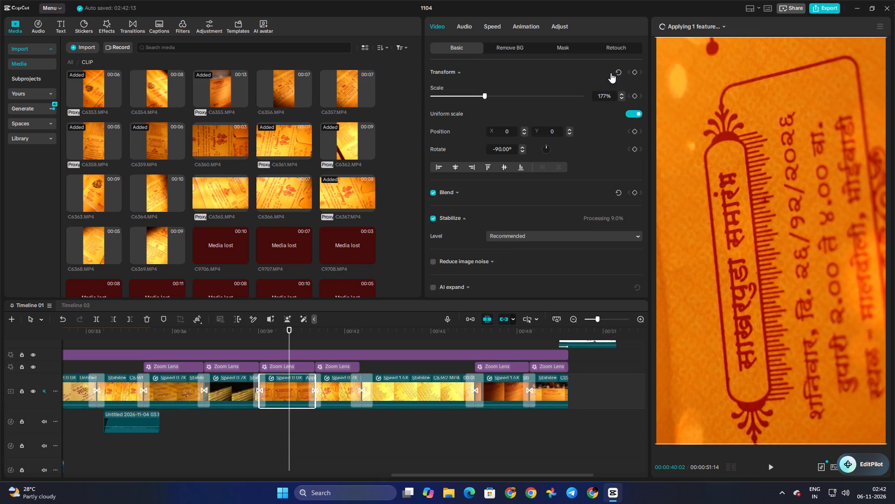
{"action": "left_click", "coordinate": [621, 72]}
{"action": "left_click", "coordinate": [621, 72]}
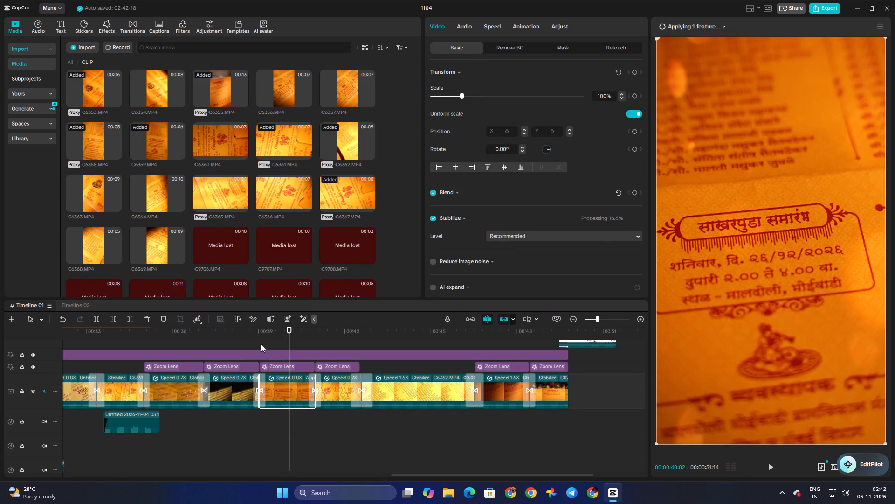
{"action": "left_click", "coordinate": [261, 344]}
{"action": "key", "text": "space"}
{"action": "key", "text": "space"}
Set the C6359.MP4 clip's saturation to -12 and check it from the preceding clip.
{"action": "left_click", "coordinate": [275, 388]}
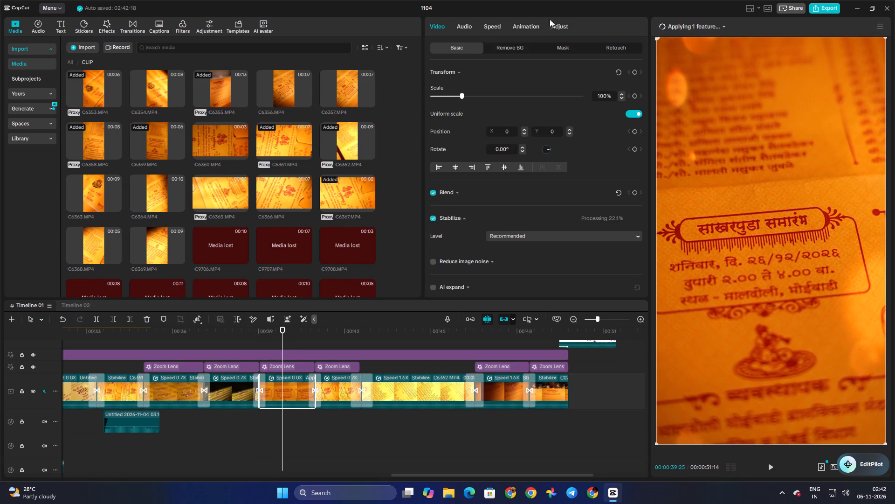
{"action": "left_click", "coordinate": [560, 23]}
{"action": "scroll", "coordinate": [502, 208], "scroll_direction": "down", "scroll_amount": 1}
{"action": "scroll", "coordinate": [501, 209], "scroll_direction": "up", "scroll_amount": 1}
{"action": "scroll", "coordinate": [500, 209], "scroll_direction": "down", "scroll_amount": 5}
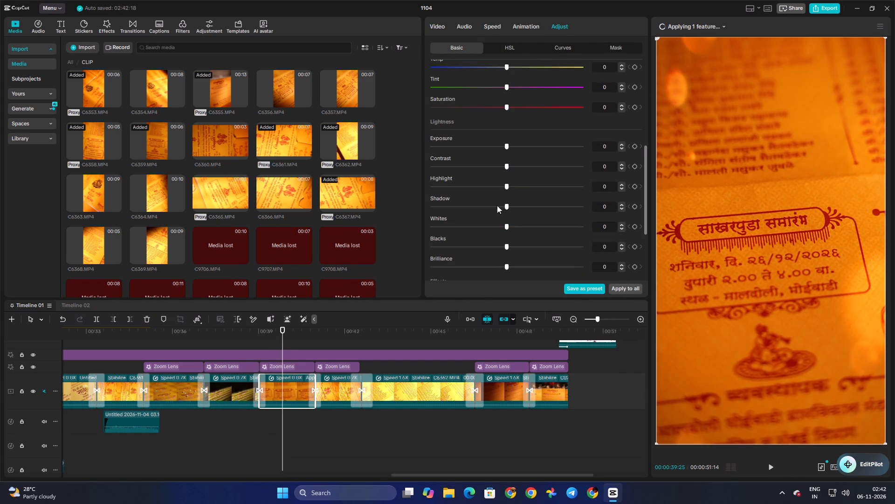
{"action": "double_click", "coordinate": [491, 105]}
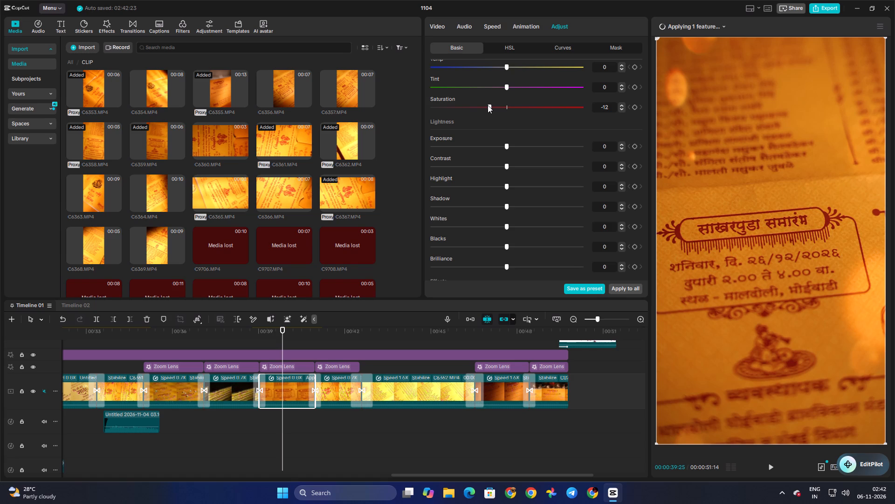
{"action": "left_click", "coordinate": [238, 338]}
{"action": "key", "text": "space"}
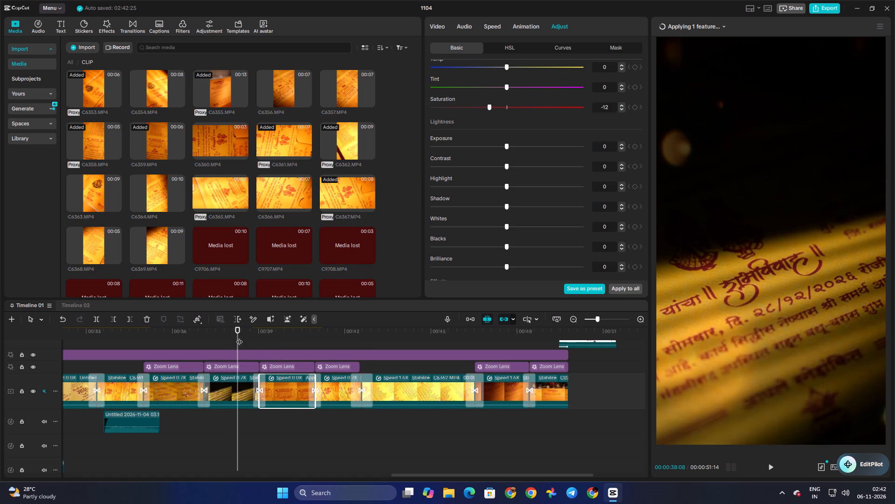
{"action": "key", "text": "space"}
Set the saturation of the dark invitation clip just before C6359.MP4 to 13 and play across the cut.
{"action": "left_click", "coordinate": [250, 383]}
{"action": "left_click", "coordinate": [524, 109]}
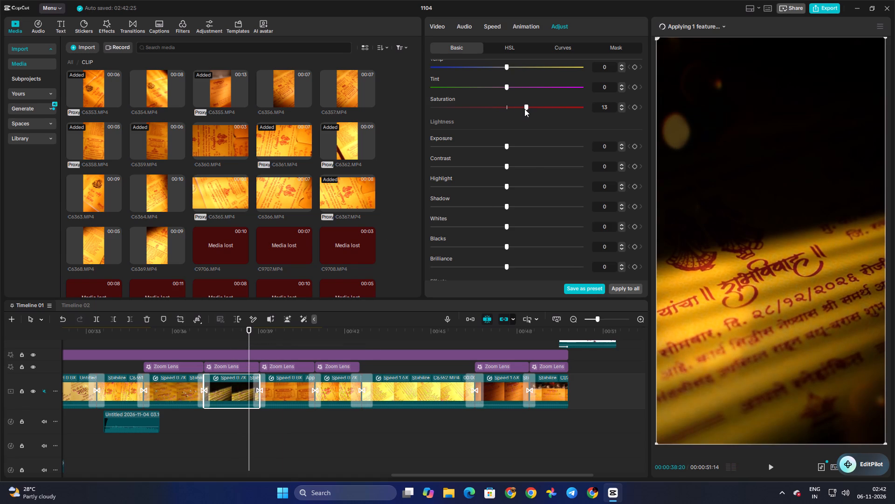
{"action": "key", "text": "space"}
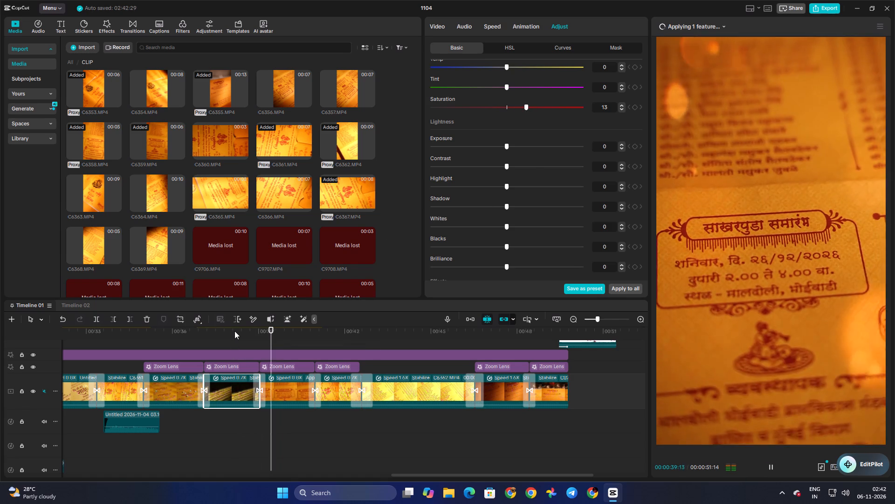
{"action": "key", "text": "space"}
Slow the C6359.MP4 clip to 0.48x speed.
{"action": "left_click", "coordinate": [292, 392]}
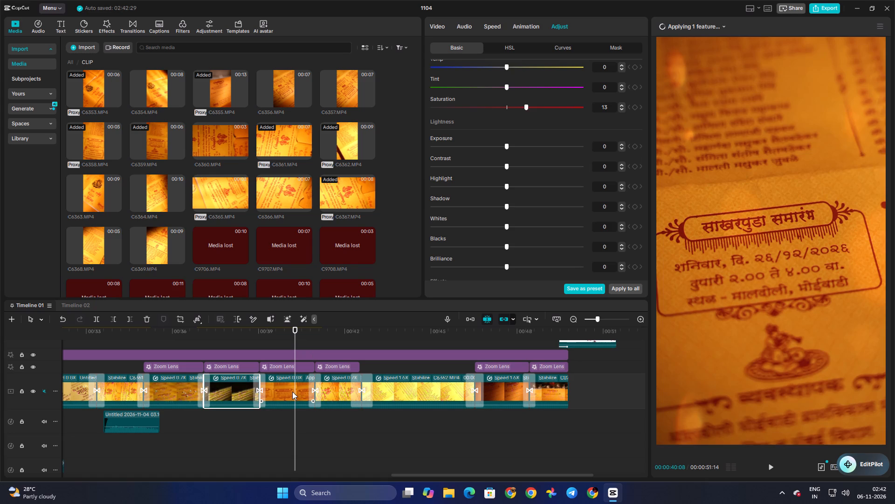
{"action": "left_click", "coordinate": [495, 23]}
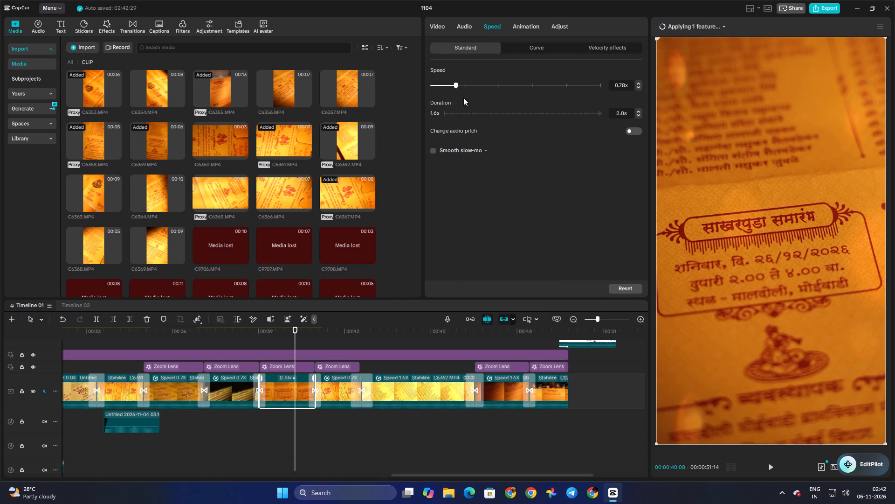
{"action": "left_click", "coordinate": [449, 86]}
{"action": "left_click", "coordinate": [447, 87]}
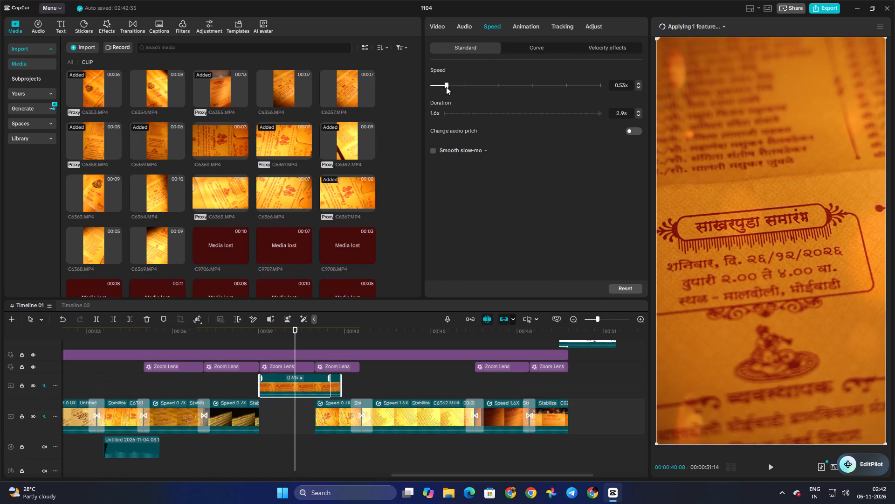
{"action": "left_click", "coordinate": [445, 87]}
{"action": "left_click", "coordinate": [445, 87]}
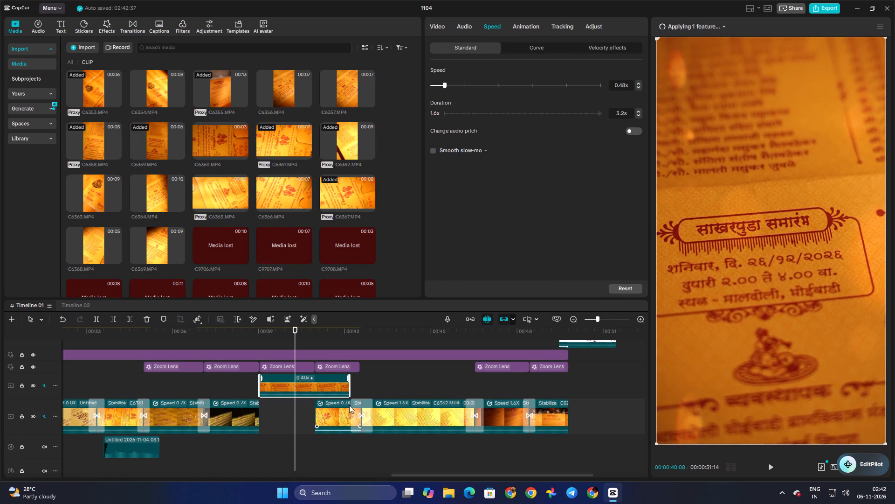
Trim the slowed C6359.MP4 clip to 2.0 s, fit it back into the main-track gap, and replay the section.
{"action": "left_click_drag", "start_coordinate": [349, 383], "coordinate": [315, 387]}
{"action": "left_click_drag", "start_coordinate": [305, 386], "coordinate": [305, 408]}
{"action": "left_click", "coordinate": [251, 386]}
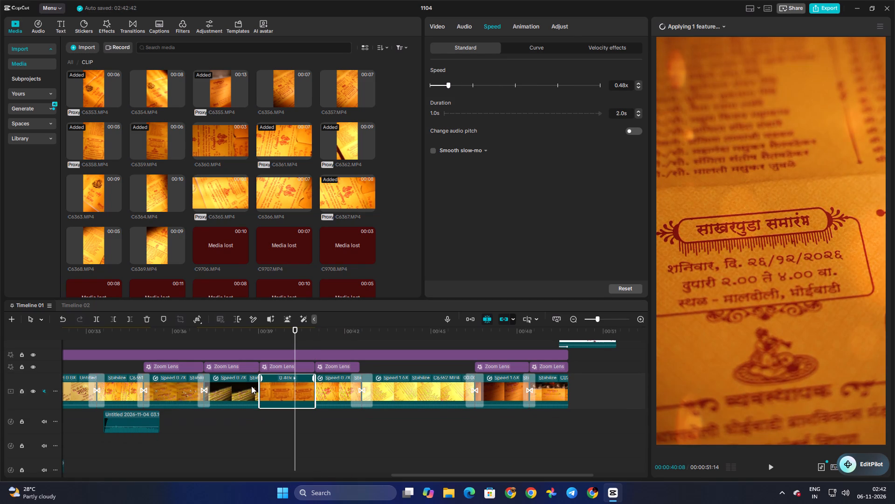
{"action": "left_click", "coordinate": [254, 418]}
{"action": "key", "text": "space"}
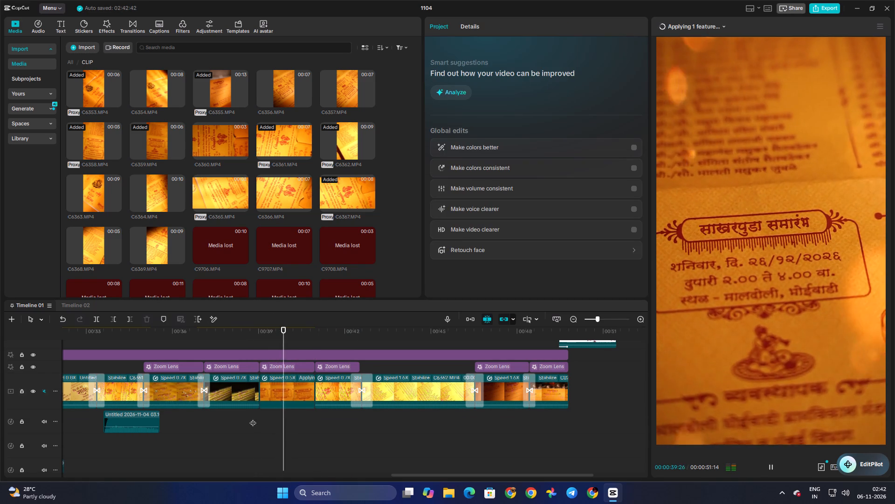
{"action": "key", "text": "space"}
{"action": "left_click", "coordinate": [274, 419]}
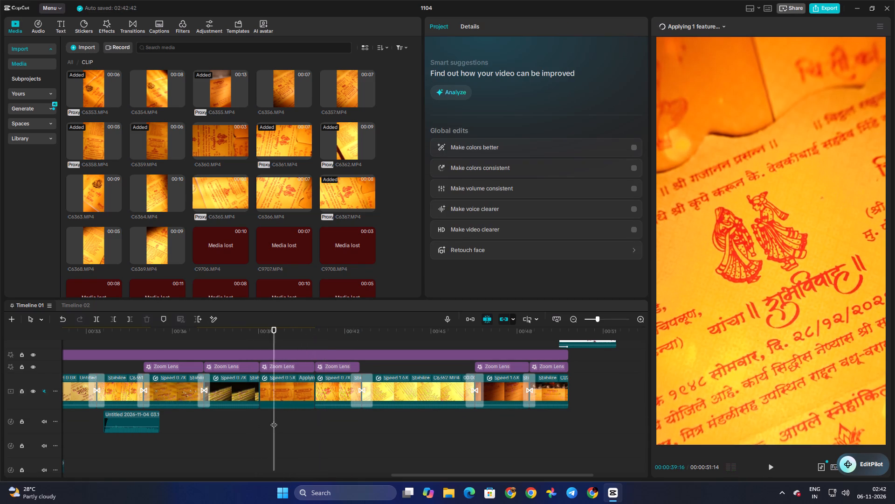
Move the C6359.MP4 clip from the main track to the track above and trim its end to about 1.4 s.
{"action": "left_click_drag", "start_coordinate": [274, 420], "coordinate": [260, 421]}
{"action": "left_click_drag", "start_coordinate": [292, 403], "coordinate": [293, 371]}
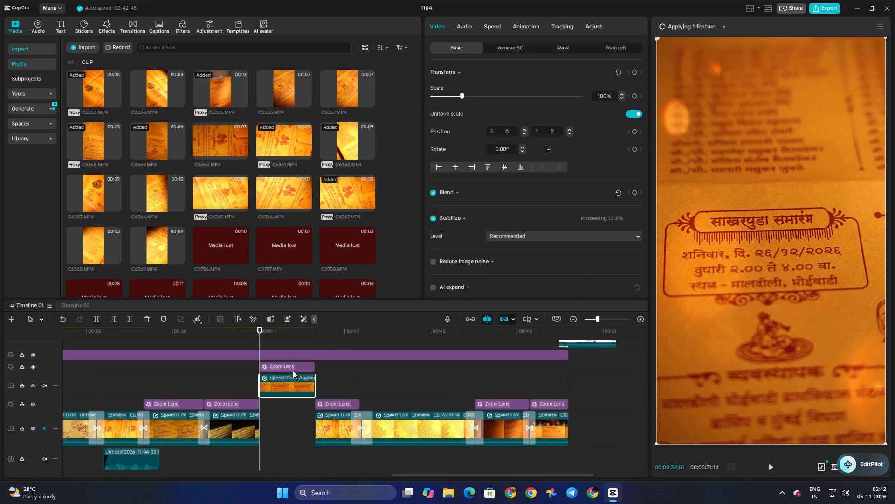
{"action": "left_click", "coordinate": [272, 387]}
{"action": "left_click_drag", "start_coordinate": [317, 386], "coordinate": [342, 385]}
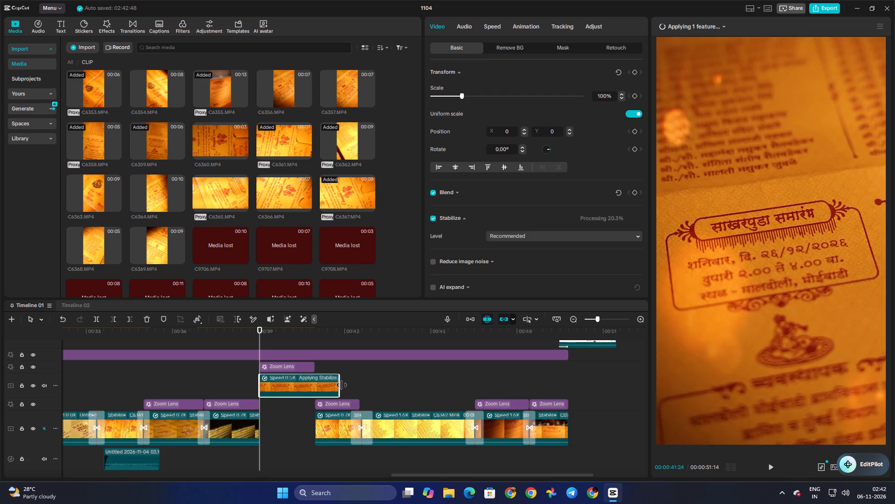
{"action": "left_click_drag", "start_coordinate": [342, 385], "coordinate": [378, 385]}
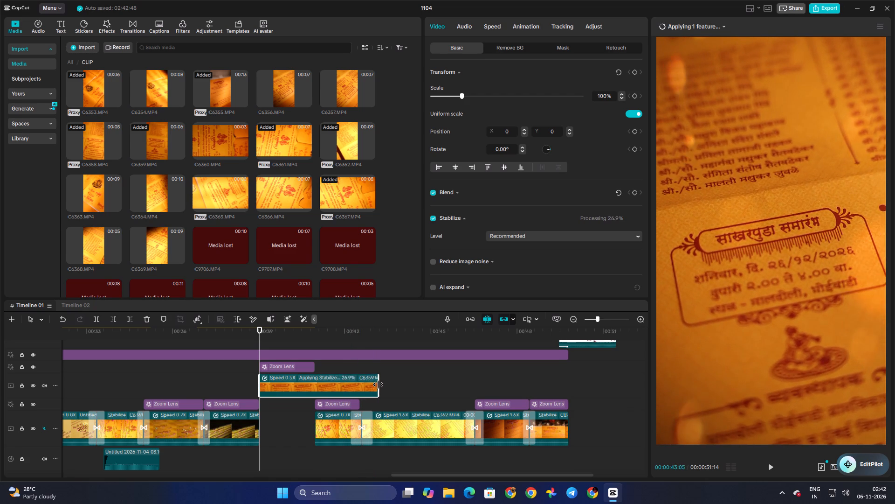
{"action": "left_click_drag", "start_coordinate": [378, 385], "coordinate": [301, 384]}
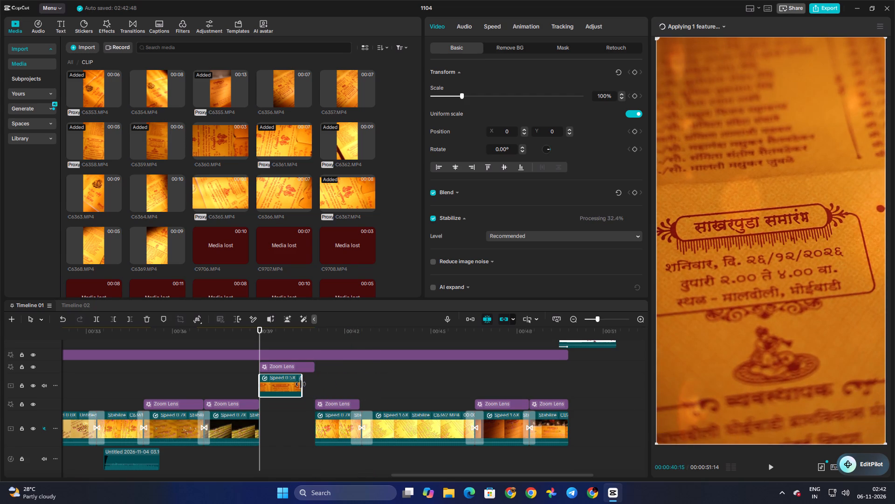
{"action": "left_click_drag", "start_coordinate": [301, 384], "coordinate": [298, 384]}
Set the C6359.MP4 clip's speed to 0.30x and play it back.
{"action": "left_click", "coordinate": [491, 34]}
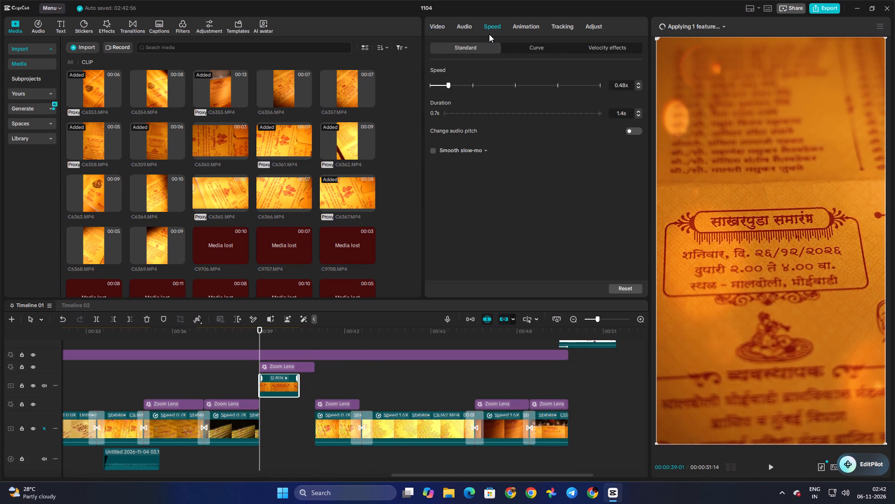
{"action": "left_click", "coordinate": [442, 85]}
{"action": "double_click", "coordinate": [440, 85]}
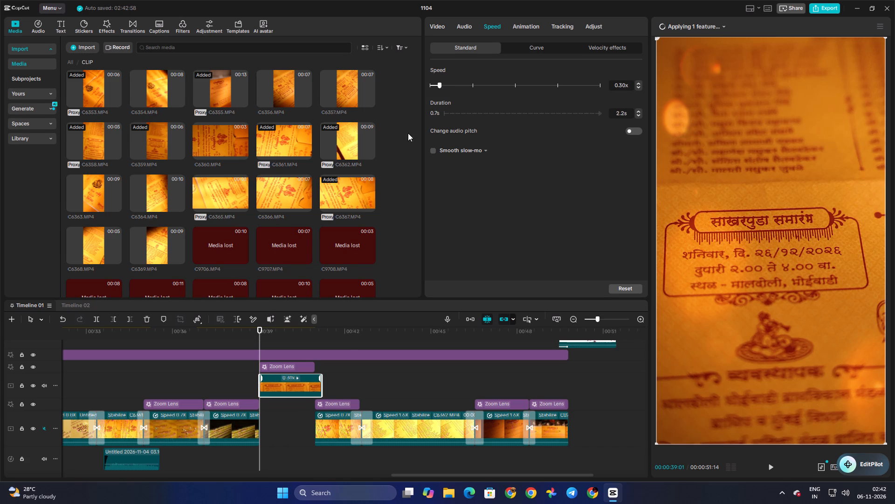
{"action": "key", "text": "space"}
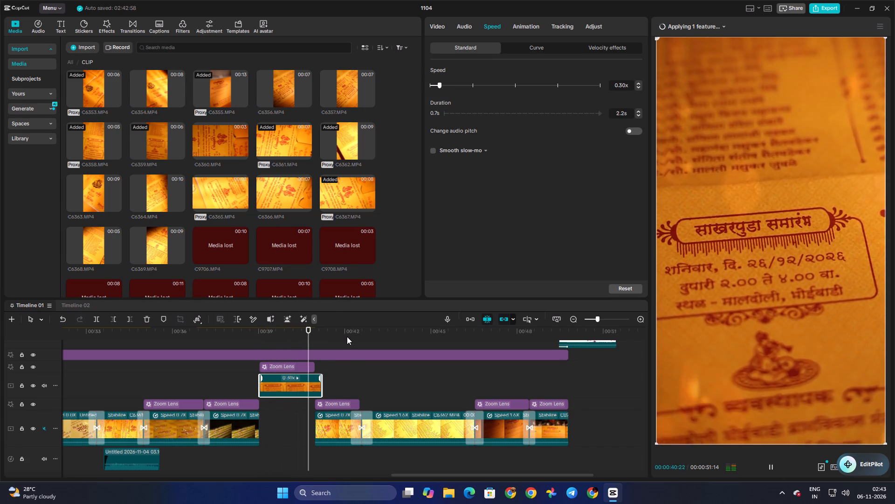
{"action": "key", "text": "space"}
Trim the end of the C6359.MP4 clip to match the end of the Zoom Lens effect above it, and replay it.
{"action": "left_click_drag", "start_coordinate": [323, 385], "coordinate": [318, 385]}
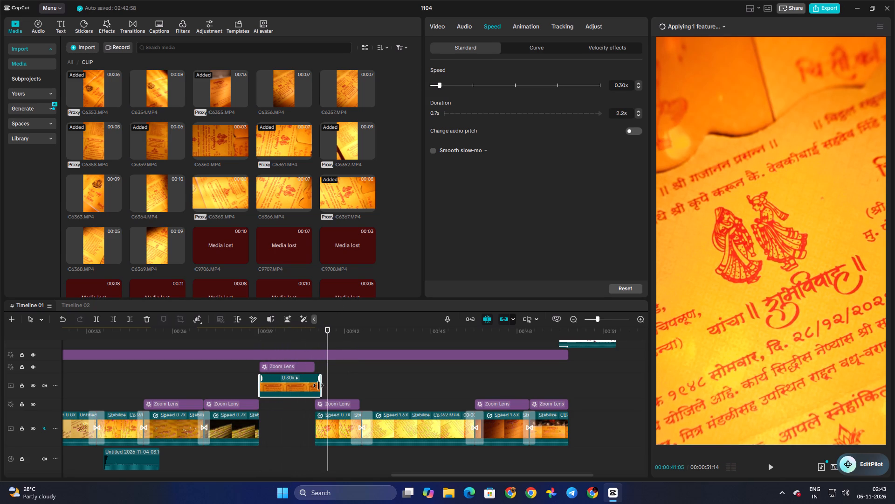
{"action": "left_click_drag", "start_coordinate": [318, 385], "coordinate": [316, 385]}
{"action": "left_click", "coordinate": [258, 402]}
{"action": "left_click", "coordinate": [260, 402]}
{"action": "left_click", "coordinate": [263, 403]}
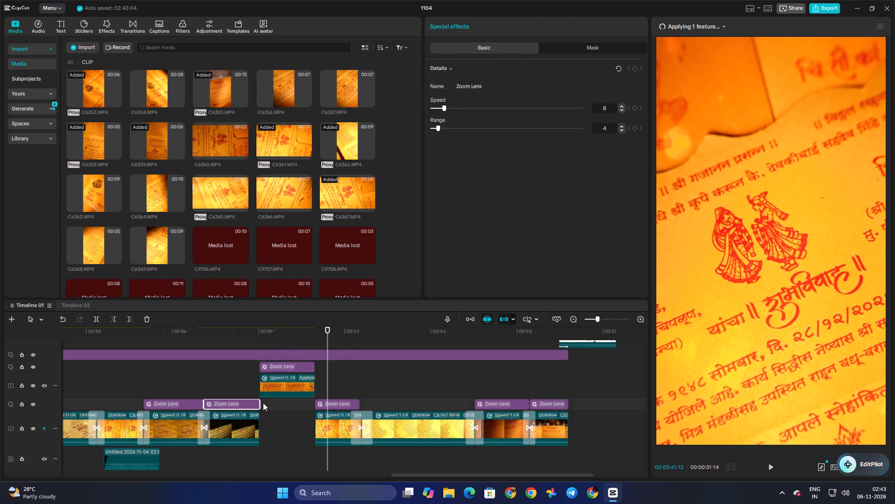
{"action": "key", "text": "space"}
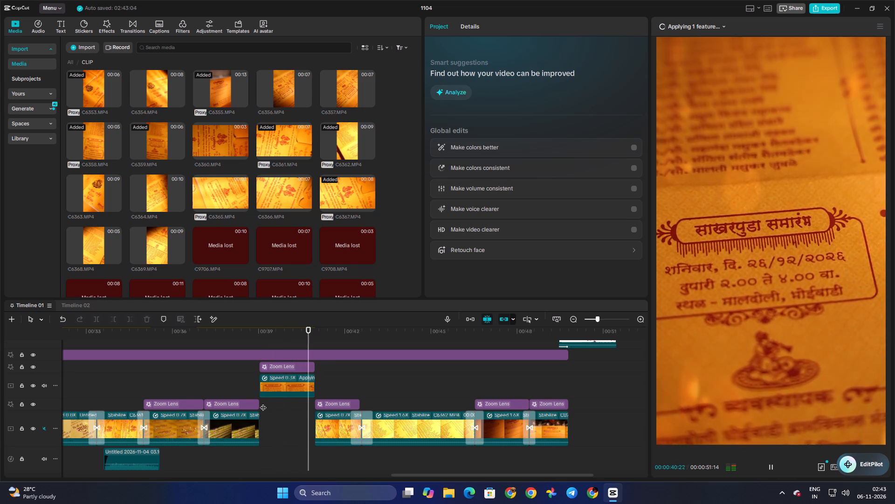
{"action": "key", "text": "space"}
Move the trimmed C6359.MP4 clip down into the gap in the main track at about 39–41 s.
{"action": "left_click_drag", "start_coordinate": [289, 383], "coordinate": [287, 423]}
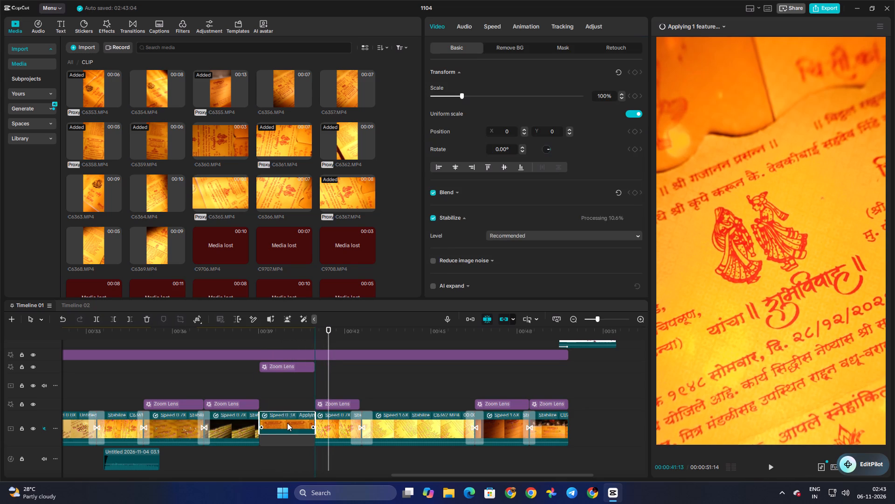
{"action": "left_click_drag", "start_coordinate": [287, 423], "coordinate": [287, 423]}
Move the Zoom Lens effect above the C6359.MP4 clip onto the track with the other Zoom Lens effects, and replay the section.
{"action": "left_click", "coordinate": [279, 372]}
{"action": "left_click_drag", "start_coordinate": [278, 366], "coordinate": [279, 379]}
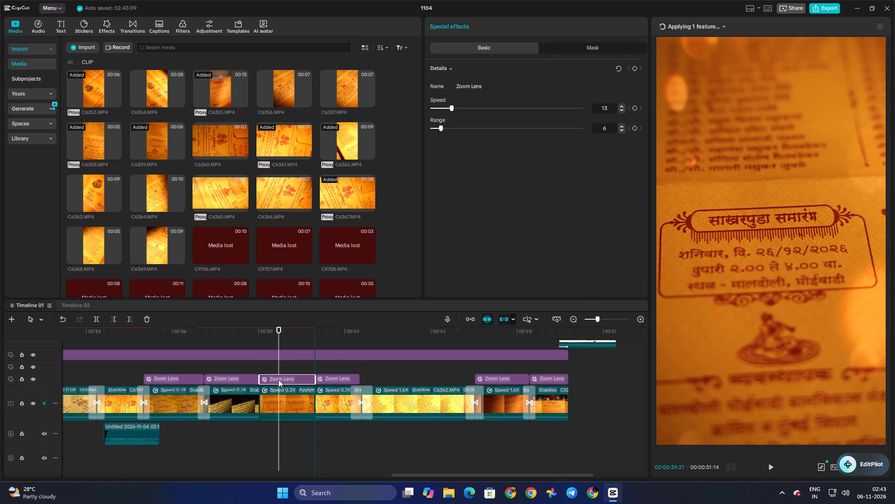
{"action": "left_click", "coordinate": [240, 415]}
{"action": "key", "text": "space"}
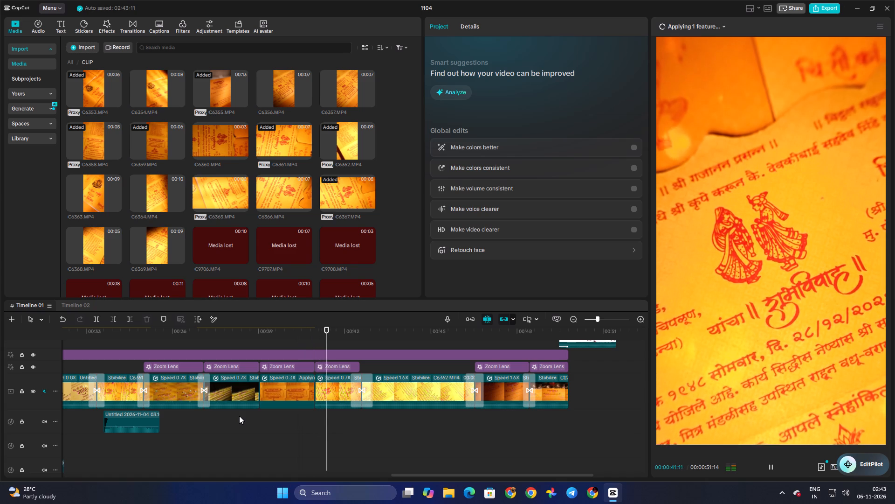
{"action": "key", "text": "space"}
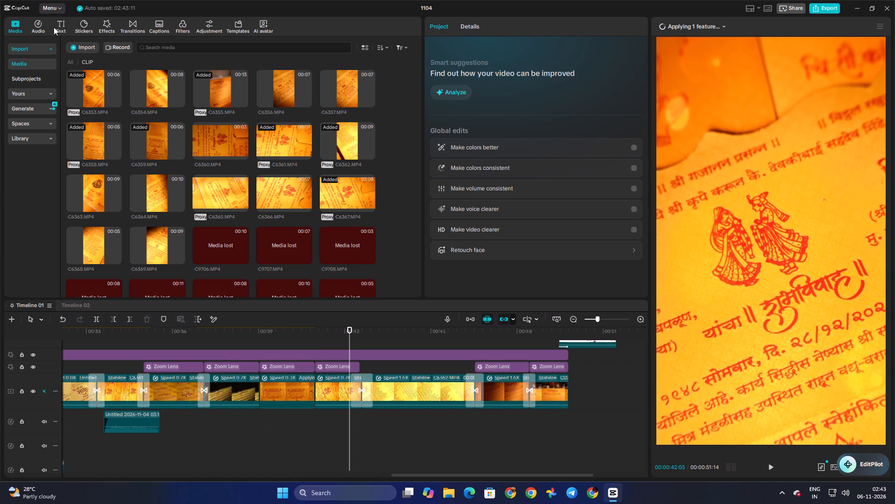
Try to load the transitions library and reload its content.
{"action": "left_click", "coordinate": [35, 29]}
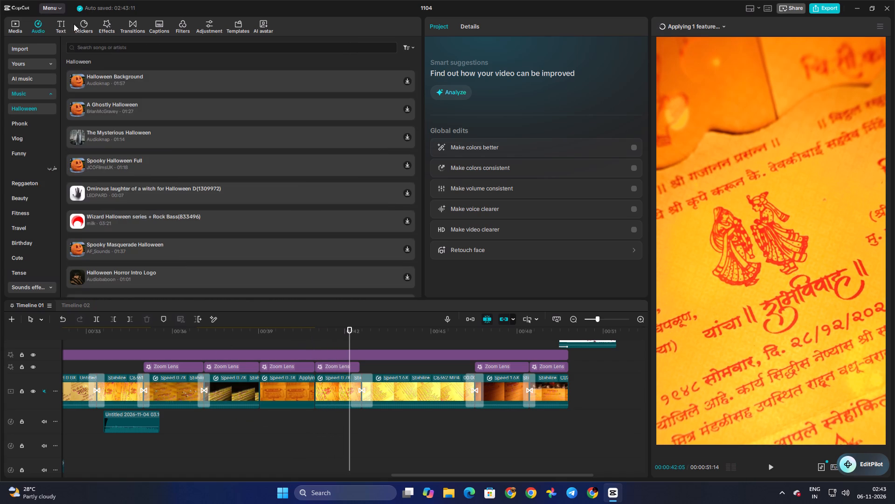
{"action": "left_click", "coordinate": [133, 27]}
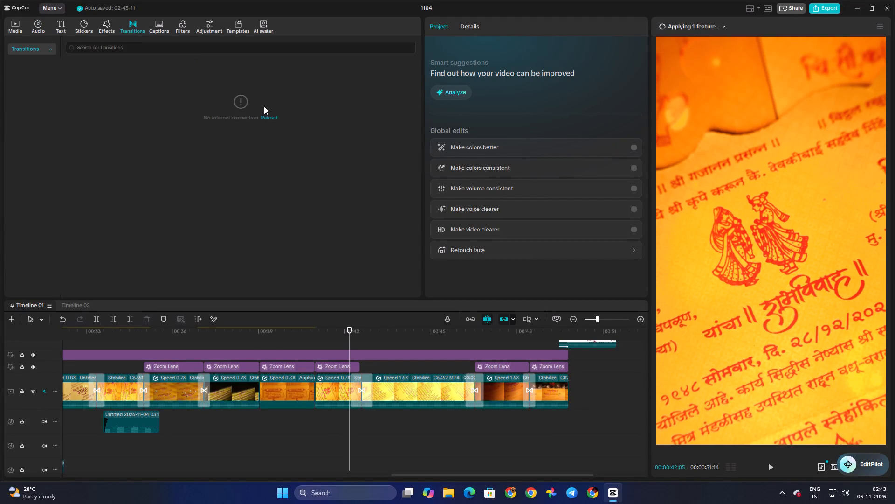
{"action": "left_click", "coordinate": [268, 118]}
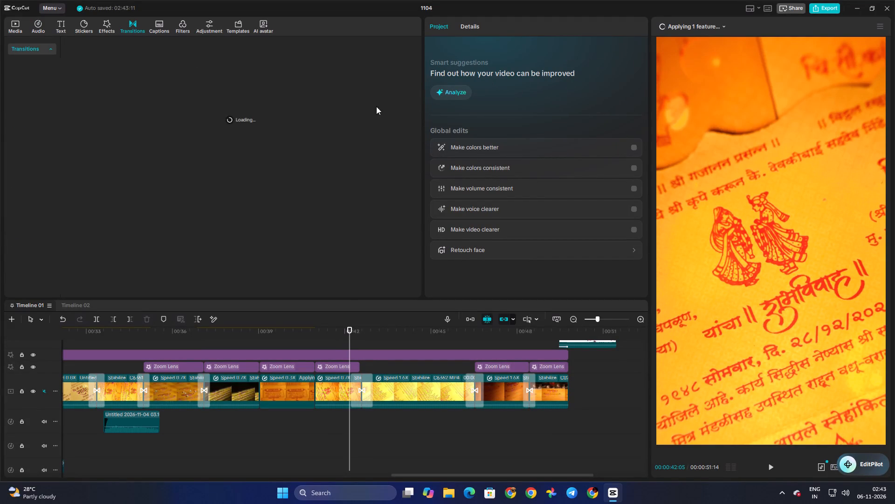
Close project 1104 and exit CapCut to the desktop.
{"action": "left_click", "coordinate": [886, 10]}
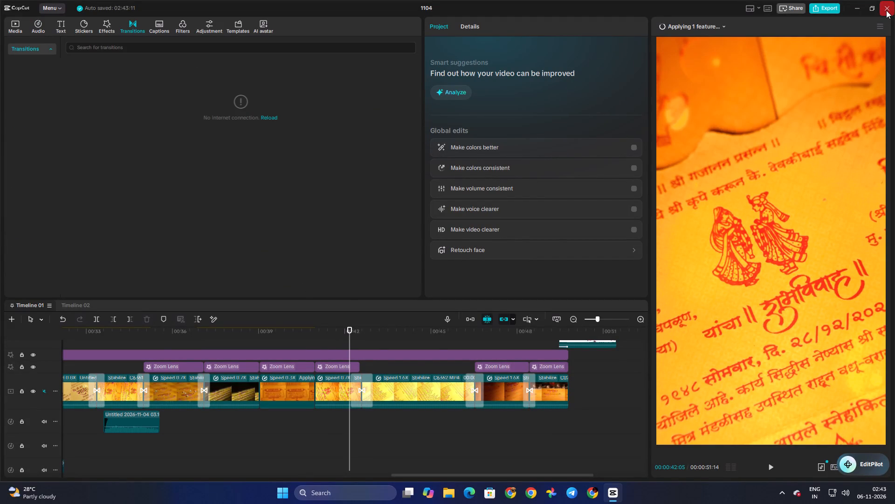
{"action": "left_click", "coordinate": [881, 10]}
{"action": "left_click", "coordinate": [881, 10]}
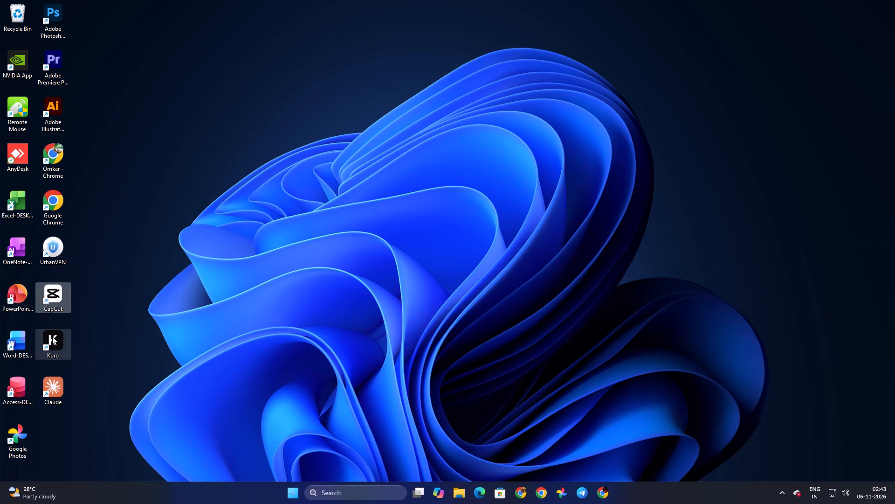
Launch the Kuro app from the desktop.
{"action": "left_click", "coordinate": [54, 341]}
{"action": "left_click", "coordinate": [55, 343]}
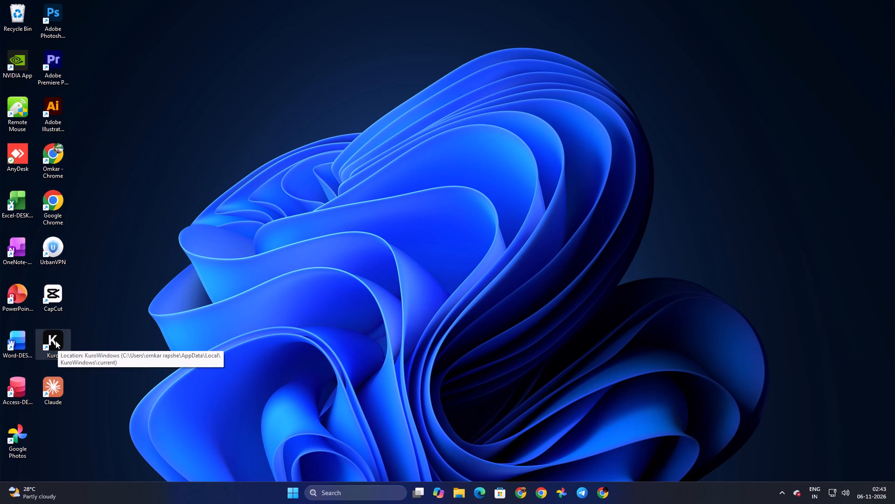
{"action": "double_click", "coordinate": [55, 341]}
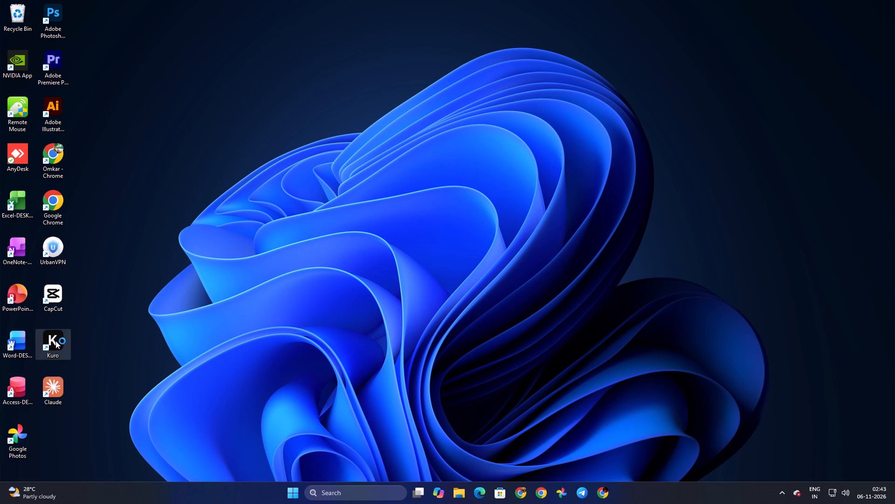
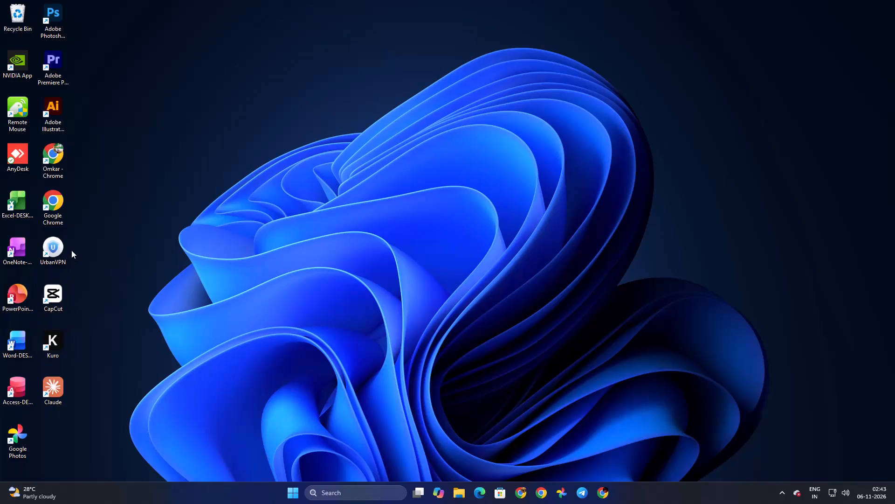
Open UrbanVPN, continue with the free plan, connect to the Australia location and minimise its window.
{"action": "double_click", "coordinate": [59, 250]}
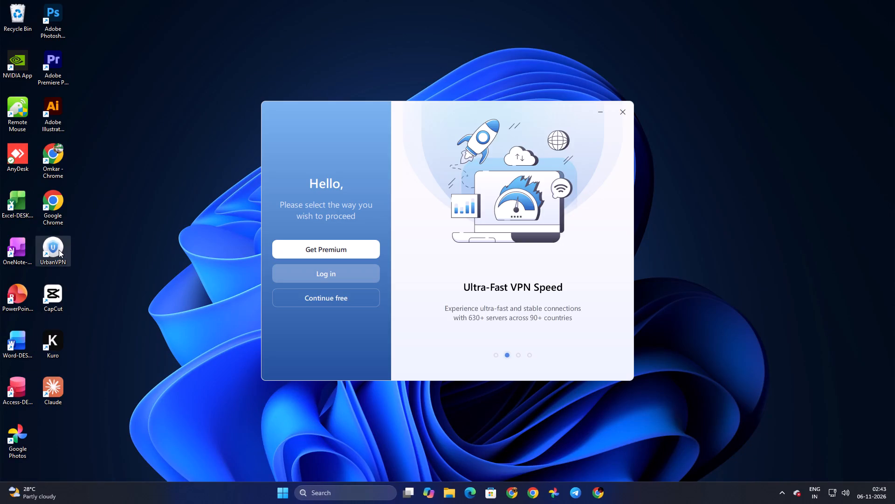
{"action": "left_click", "coordinate": [349, 297]}
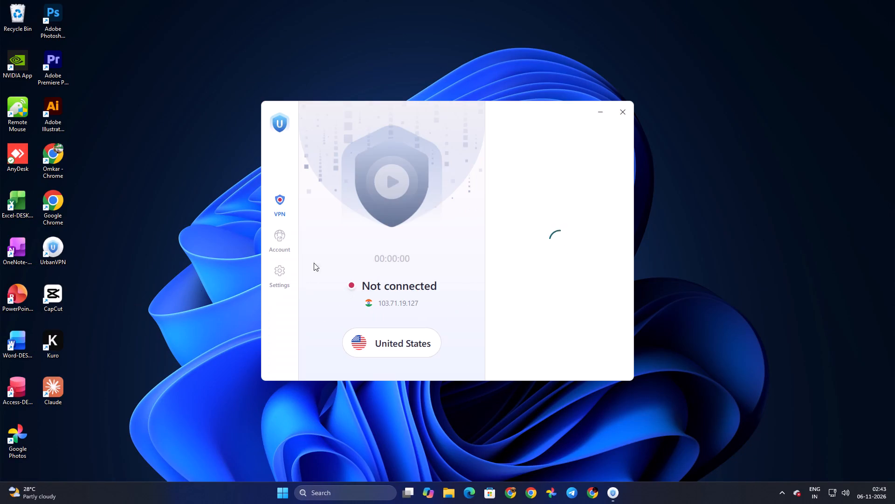
{"action": "left_click", "coordinate": [385, 311]}
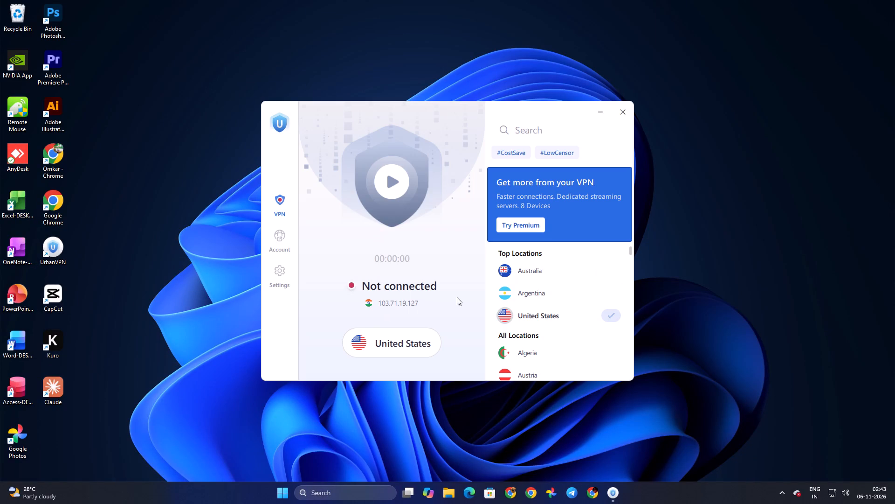
{"action": "left_click", "coordinate": [545, 285]}
{"action": "left_click", "coordinate": [545, 268]}
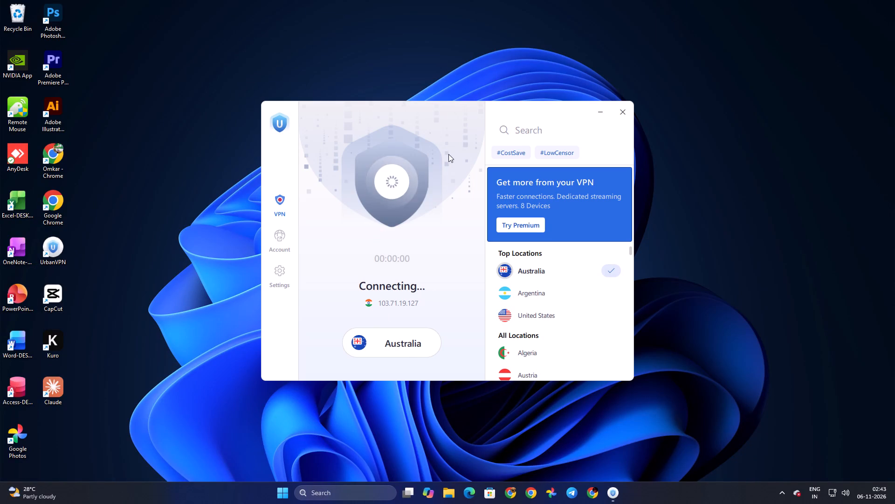
{"action": "left_click", "coordinate": [594, 112]}
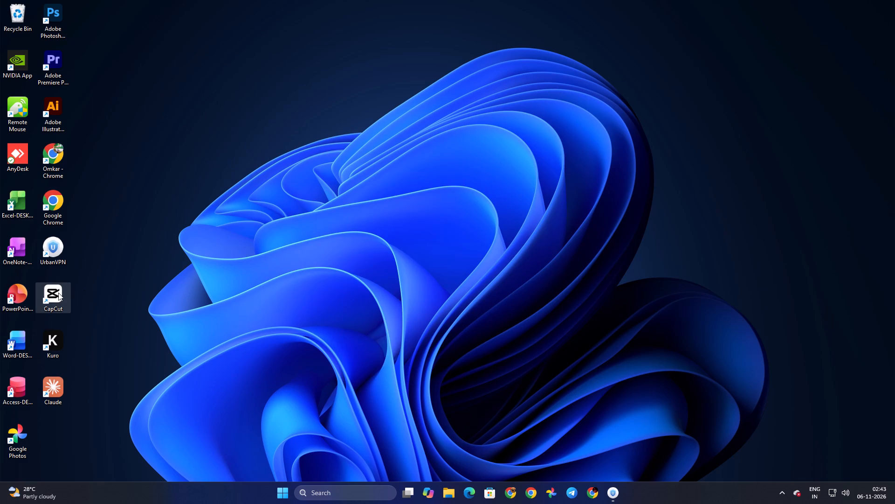
Launch CapCut and exit its environment testing.
{"action": "double_click", "coordinate": [58, 293]}
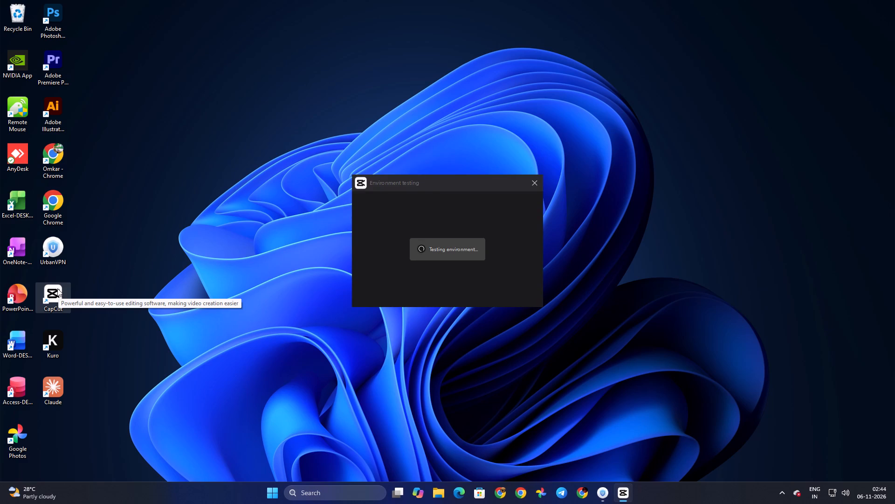
{"action": "left_click", "coordinate": [537, 181]}
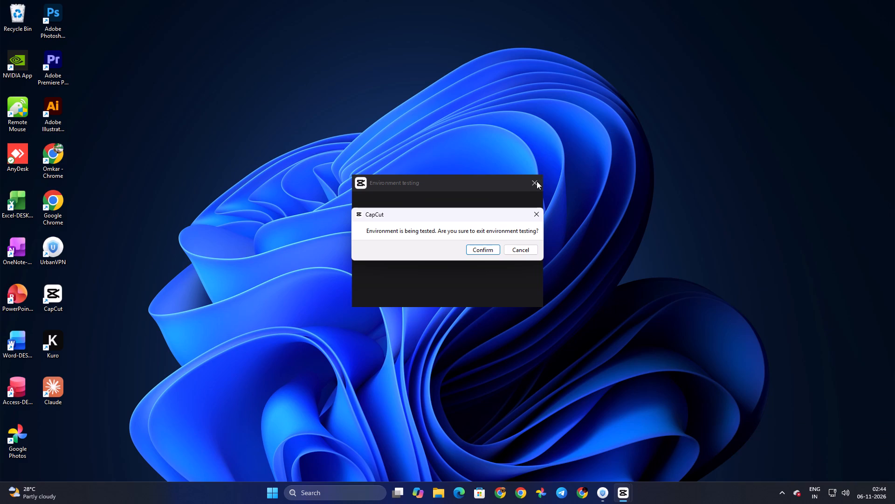
{"action": "left_click", "coordinate": [485, 251]}
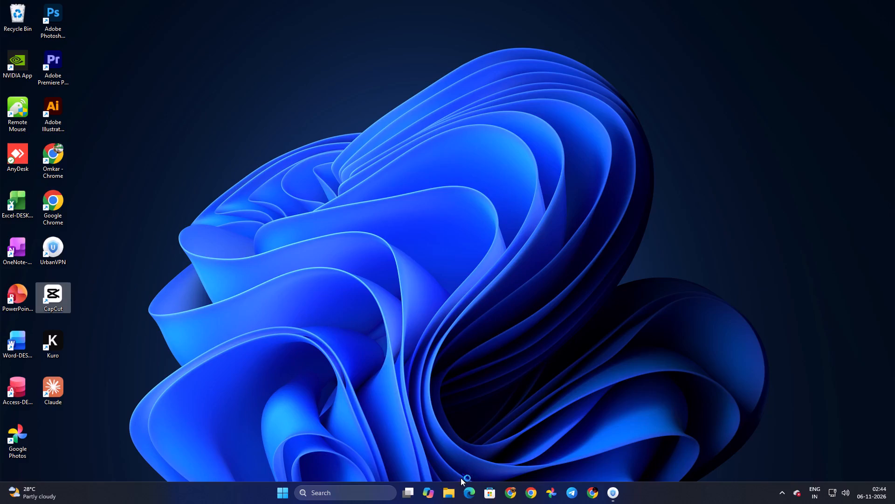
Open File Explorer and browse the internal shared storage of the connected realme P3 Ultra 5G phone.
{"action": "left_click", "coordinate": [450, 490]}
{"action": "left_click", "coordinate": [32, 280]}
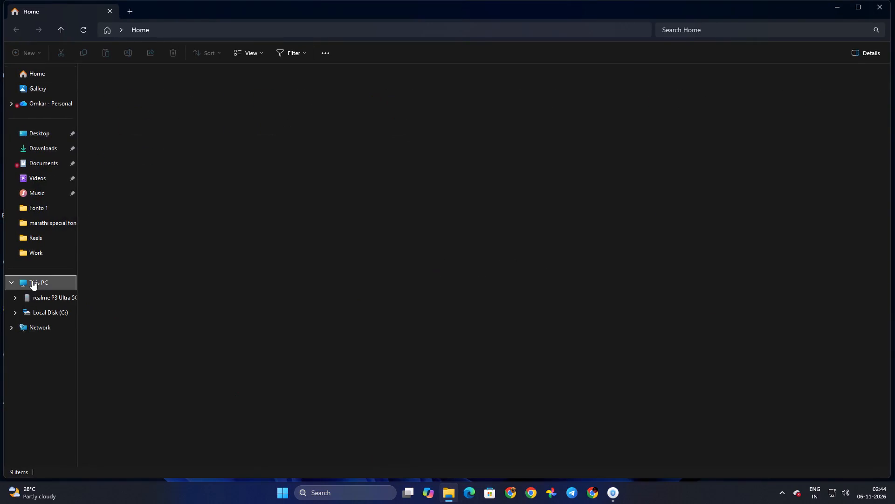
{"action": "double_click", "coordinate": [131, 99]}
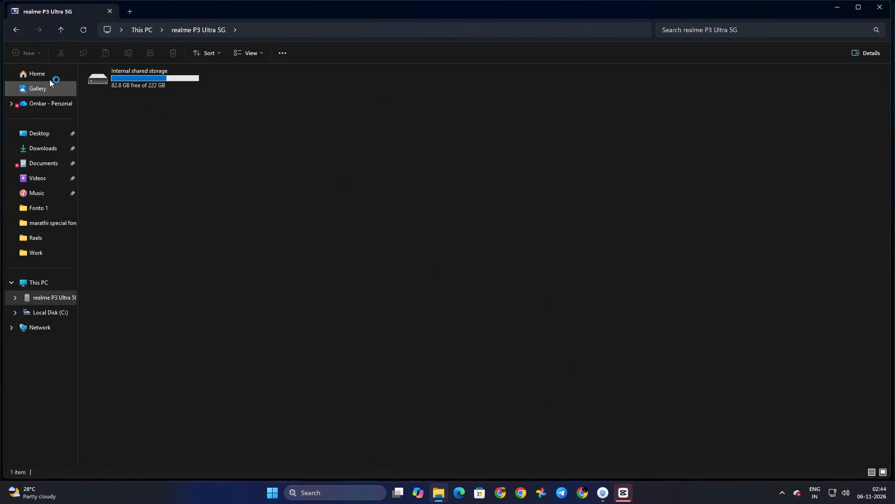
{"action": "double_click", "coordinate": [173, 80]}
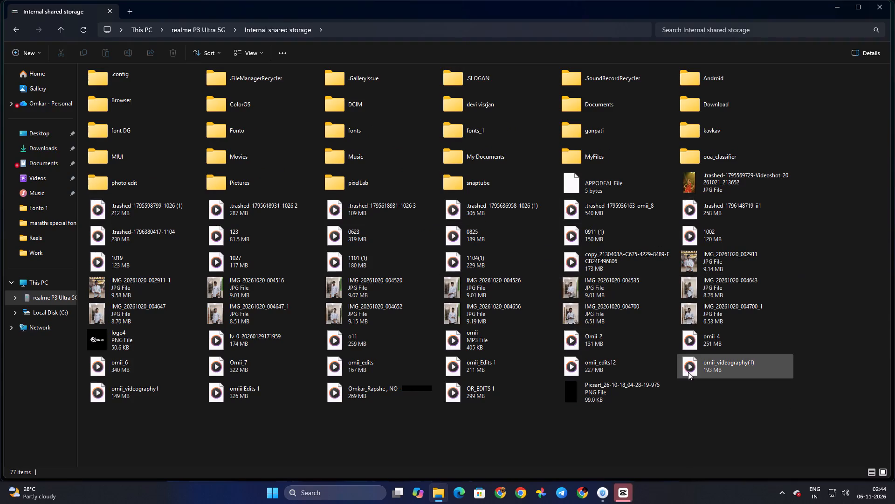
Switch to CapCut, open project 1104 and skip linking the missing media files.
{"action": "left_click", "coordinate": [619, 491]}
{"action": "left_click", "coordinate": [147, 349]}
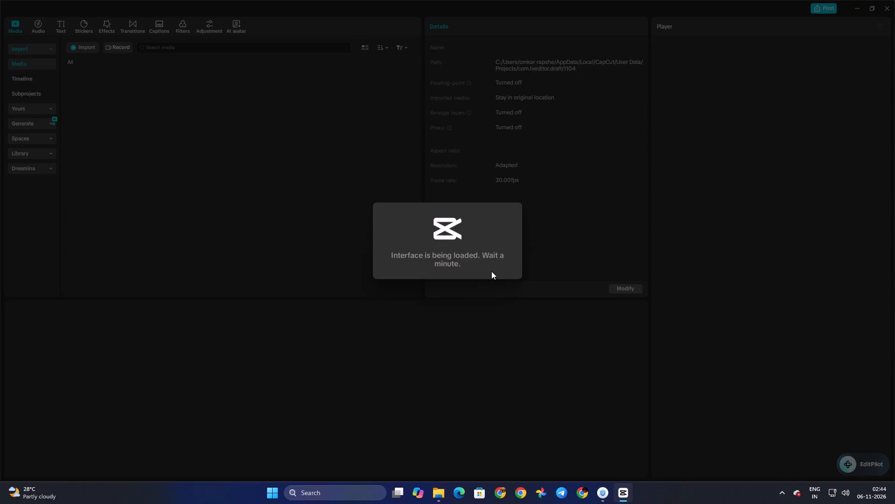
{"action": "scroll", "coordinate": [317, 388], "scroll_direction": "up", "scroll_amount": 1}
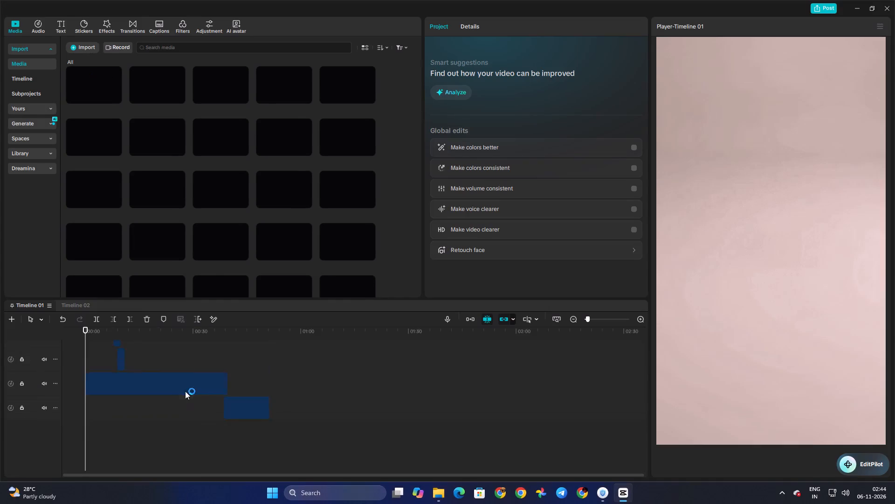
{"action": "scroll", "coordinate": [149, 371], "scroll_direction": "up", "scroll_amount": 6}
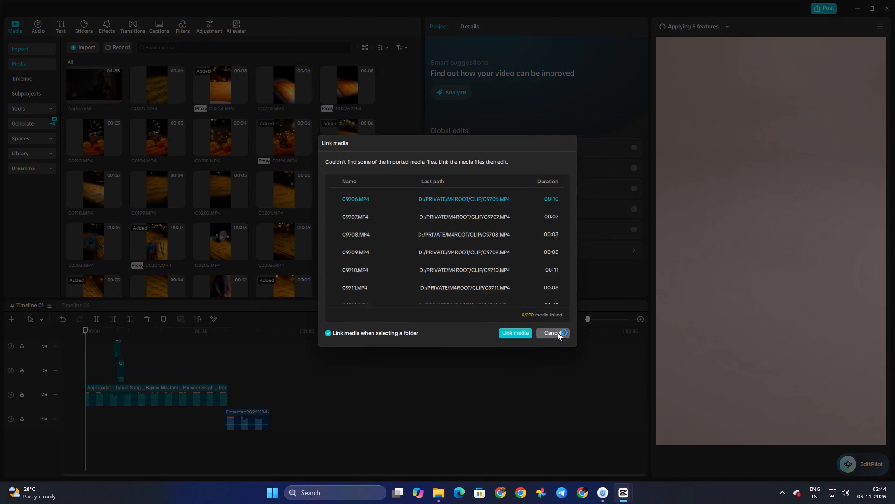
{"action": "left_click", "coordinate": [558, 332]}
Place the playhead at about 38 s on the enlarged timeline and open the favourite transitions.
{"action": "scroll", "coordinate": [251, 380], "scroll_direction": "up", "scroll_amount": 12}
{"action": "scroll", "coordinate": [242, 376], "scroll_direction": "down", "scroll_amount": 1}
{"action": "scroll", "coordinate": [242, 376], "scroll_direction": "up", "scroll_amount": 1}
{"action": "scroll", "coordinate": [242, 376], "scroll_direction": "down", "scroll_amount": 1}
{"action": "scroll", "coordinate": [242, 376], "scroll_direction": "up", "scroll_amount": 4}
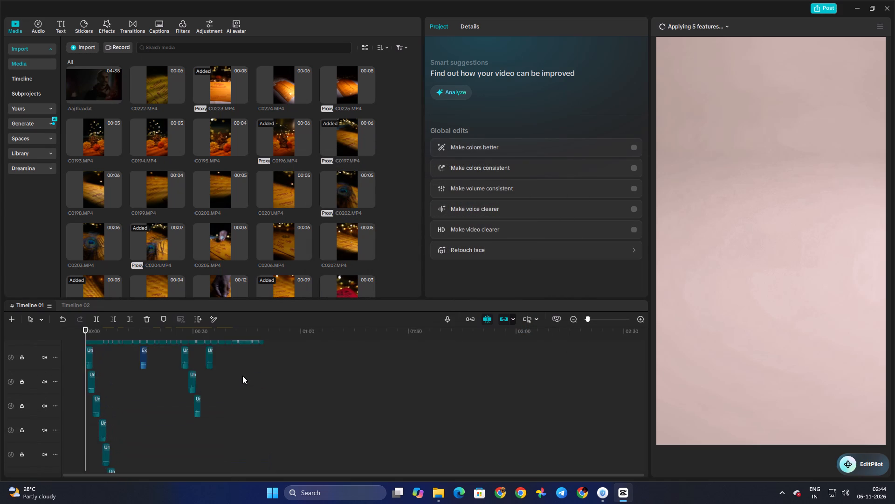
{"action": "scroll", "coordinate": [242, 376], "scroll_direction": "up", "scroll_amount": 1}
{"action": "scroll", "coordinate": [242, 376], "scroll_direction": "down", "scroll_amount": 1}
{"action": "scroll", "coordinate": [242, 376], "scroll_direction": "up", "scroll_amount": 6}
{"action": "left_click", "coordinate": [235, 354]}
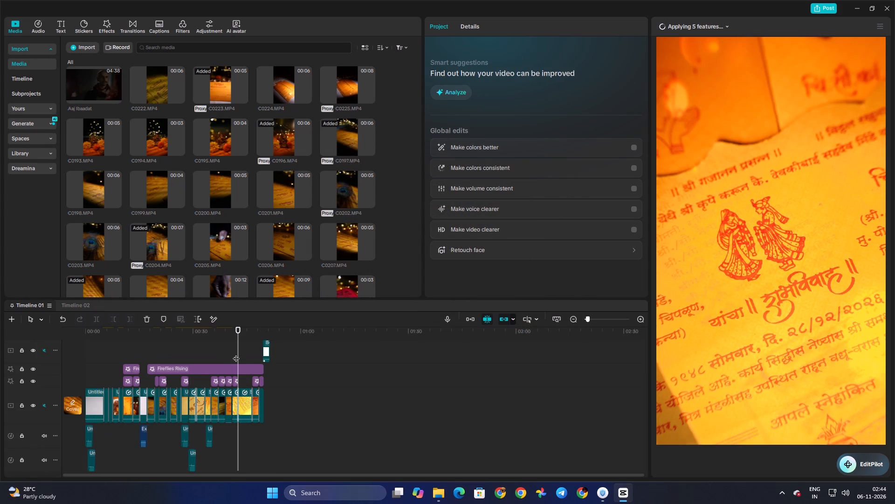
{"action": "key", "text": "ctrl+equal"}
{"action": "key", "text": "ctrl+equal"}
{"action": "key", "text": "ctrl+equal"}
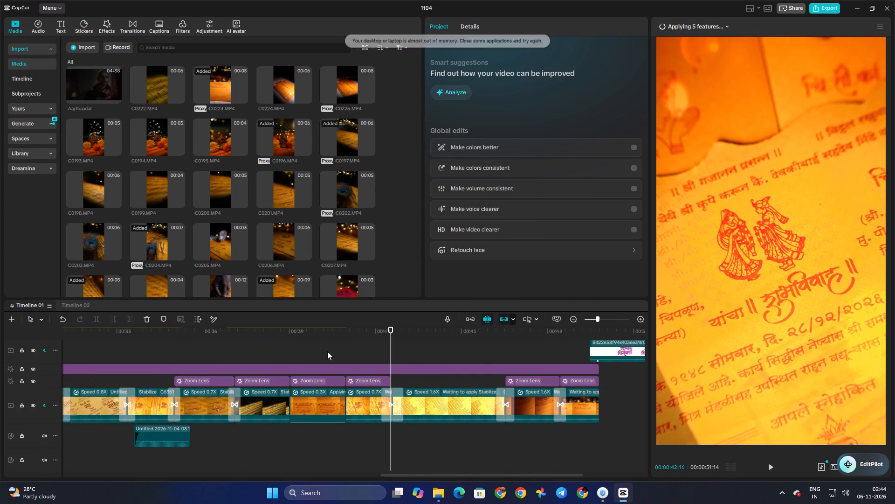
{"action": "left_click", "coordinate": [312, 342]}
{"action": "left_click_drag", "start_coordinate": [312, 342], "coordinate": [257, 346]}
{"action": "left_click", "coordinate": [135, 31]}
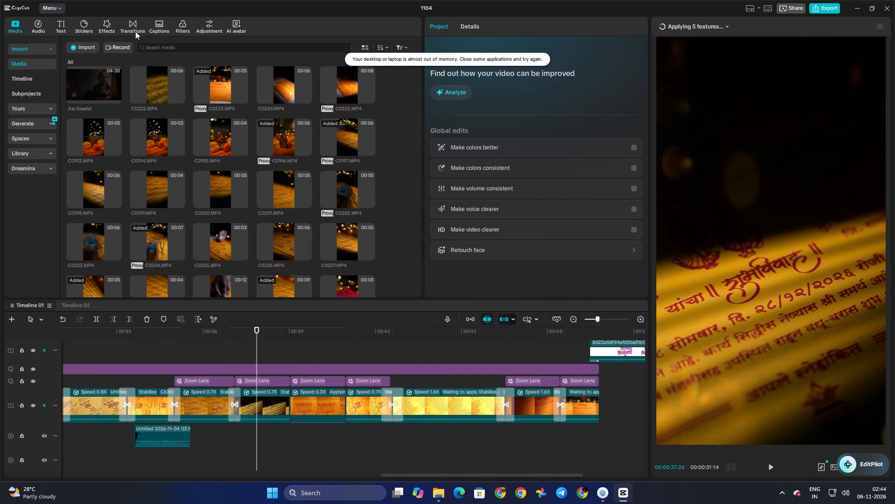
{"action": "left_click", "coordinate": [41, 48]}
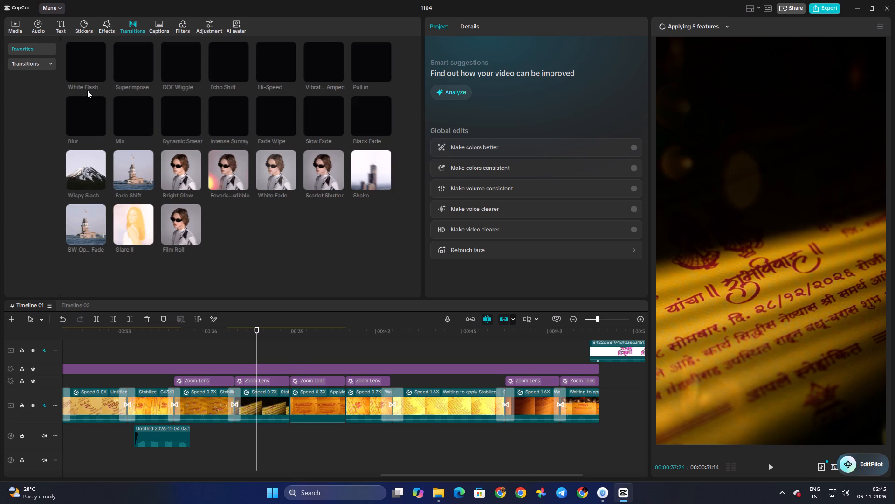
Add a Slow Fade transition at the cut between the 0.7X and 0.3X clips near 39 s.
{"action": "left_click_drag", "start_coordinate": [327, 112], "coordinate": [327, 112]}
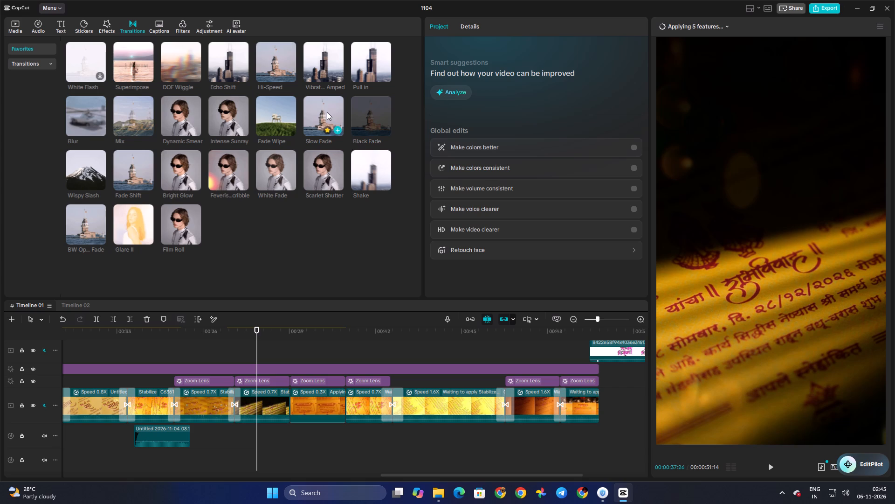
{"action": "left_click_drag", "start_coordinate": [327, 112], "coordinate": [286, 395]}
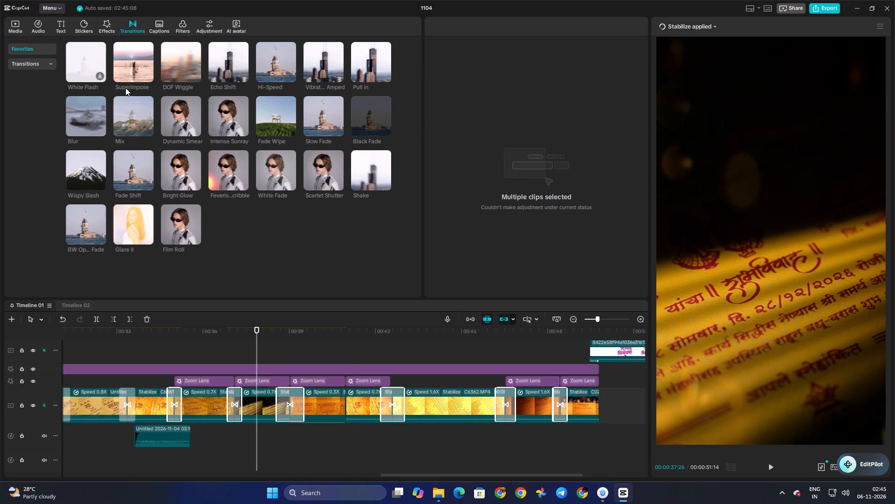
Add a Superimpose transition at the cut after the 0.3X clip, near 41 s.
{"action": "left_click_drag", "start_coordinate": [131, 68], "coordinate": [336, 399]}
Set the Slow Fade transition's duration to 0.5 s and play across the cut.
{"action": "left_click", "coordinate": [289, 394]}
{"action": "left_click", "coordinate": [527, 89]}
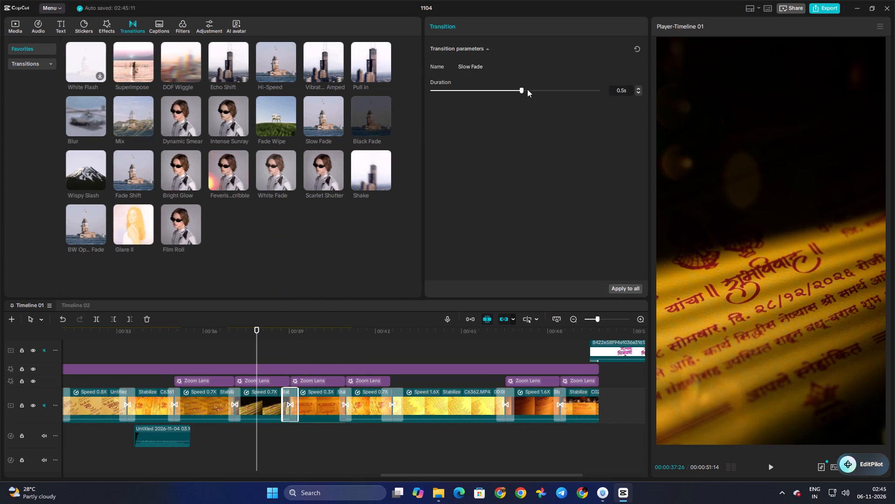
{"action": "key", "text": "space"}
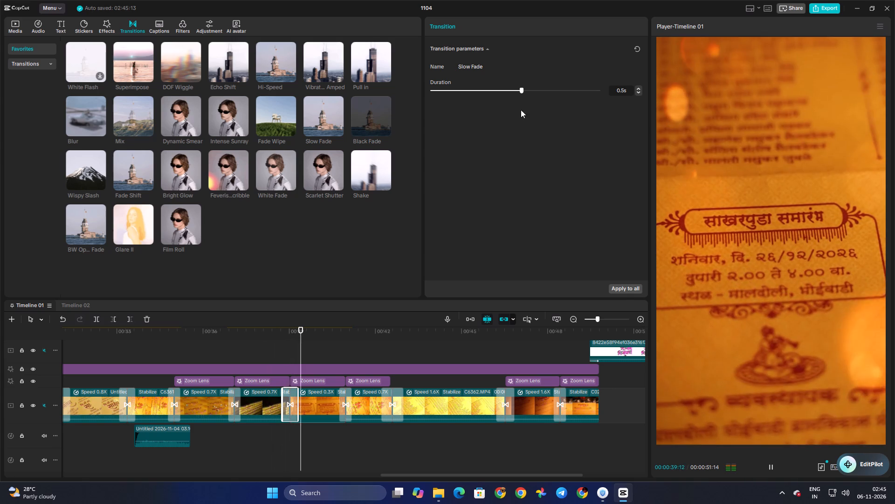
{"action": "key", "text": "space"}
Replace the Slow Fade at the 39 s cut with Black Fade, adjust its duration and replay the section.
{"action": "left_click_drag", "start_coordinate": [370, 125], "coordinate": [281, 406]}
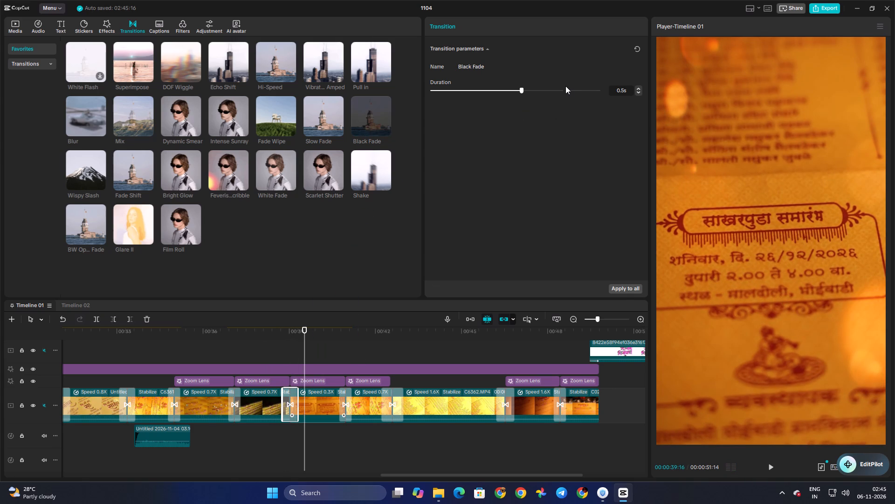
{"action": "left_click", "coordinate": [563, 88]}
{"action": "left_click", "coordinate": [281, 352]}
{"action": "key", "text": "space"}
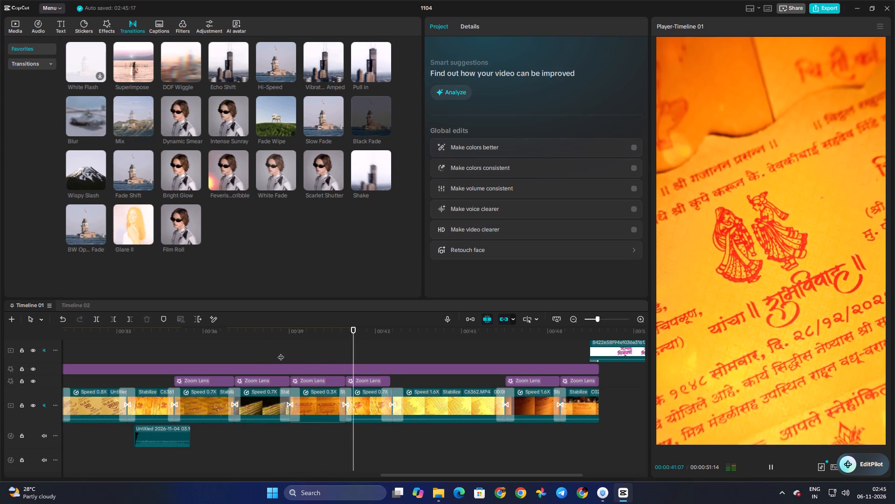
{"action": "key", "text": "space"}
Set the speed of the Zoom Lens effect above the 0.3X clip to 7 and replay from 39 s.
{"action": "left_click", "coordinate": [292, 354]}
{"action": "left_click", "coordinate": [313, 378]}
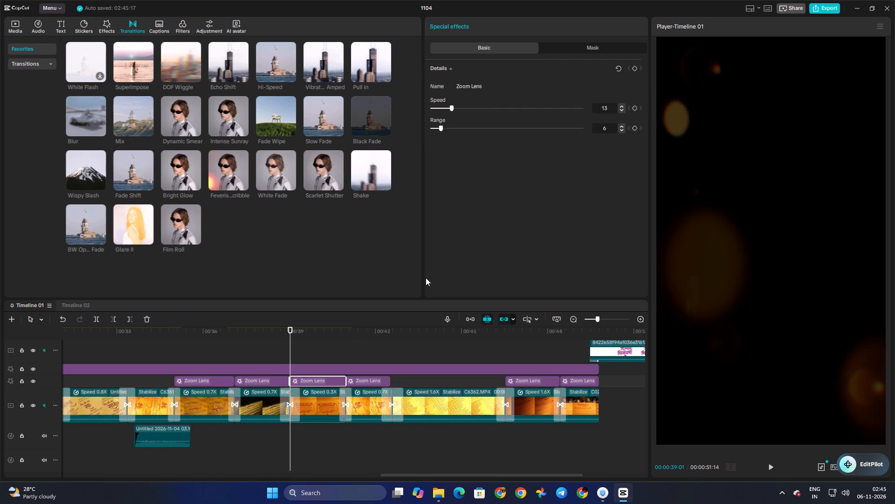
{"action": "left_click", "coordinate": [443, 105]}
{"action": "key", "text": "space"}
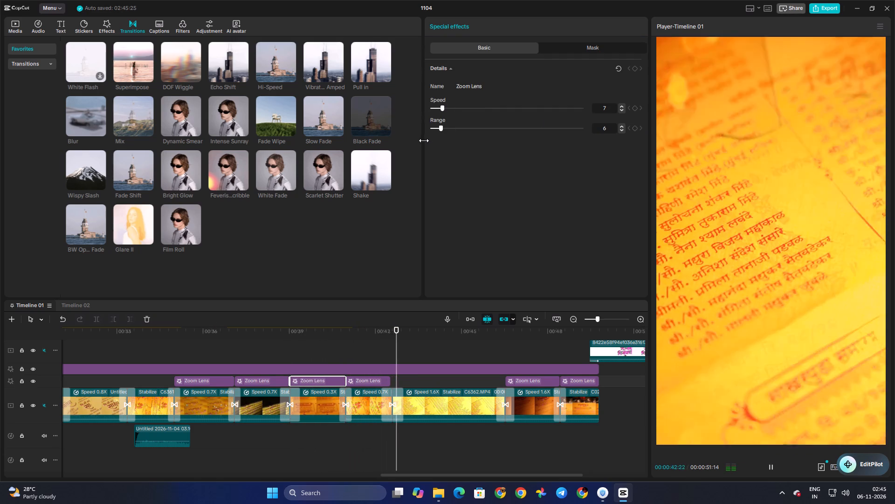
{"action": "key", "text": "space"}
Extend the end of the following Zoom Lens effect to the clip cut near 42 s and play the video to its end.
{"action": "left_click", "coordinate": [384, 385]}
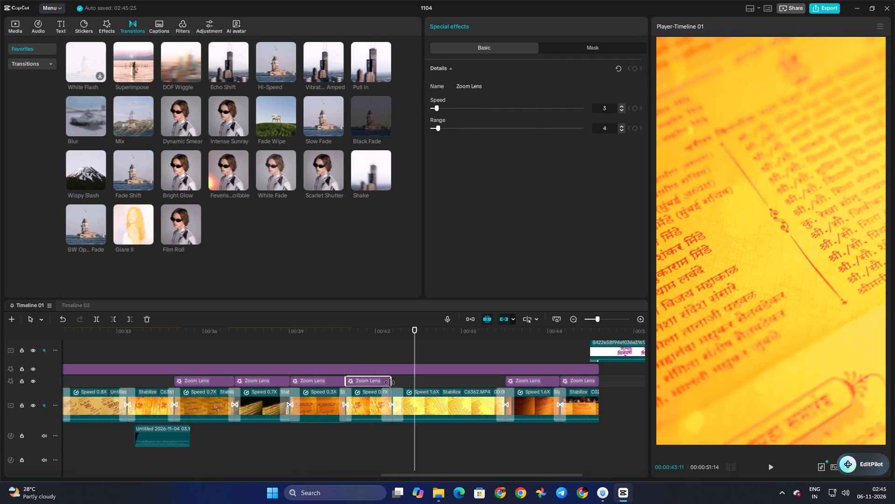
{"action": "left_click", "coordinate": [391, 382]}
{"action": "left_click", "coordinate": [371, 350]}
{"action": "key", "text": "space"}
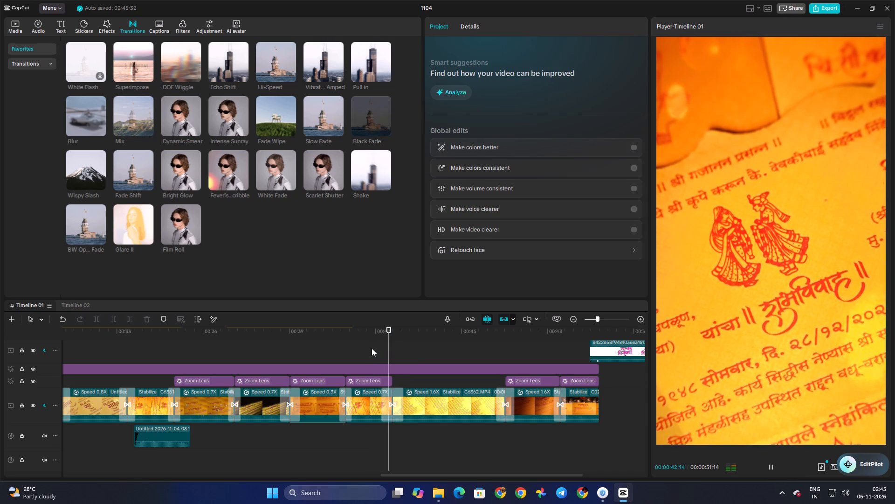
{"action": "left_click", "coordinate": [372, 347]}
{"action": "key", "text": "space"}
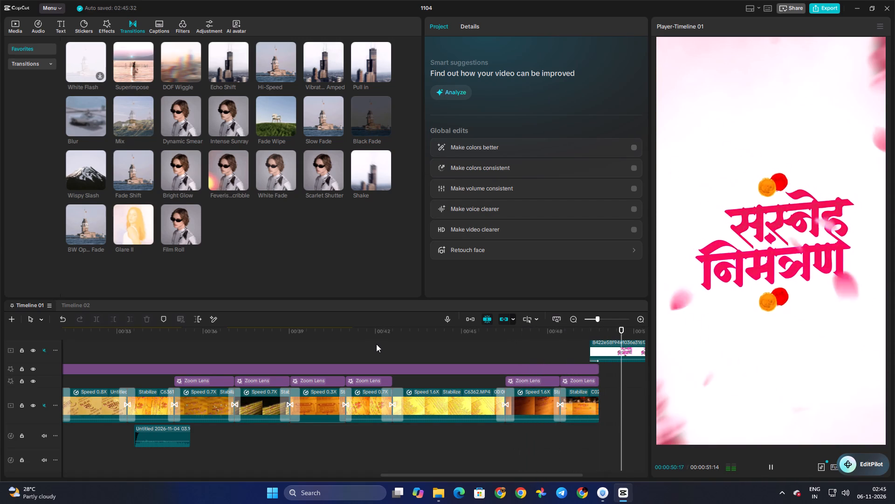
Export the video as 1104(3) in 4K mp4 with the frame rate set to 60fps.
{"action": "left_click", "coordinate": [823, 3]}
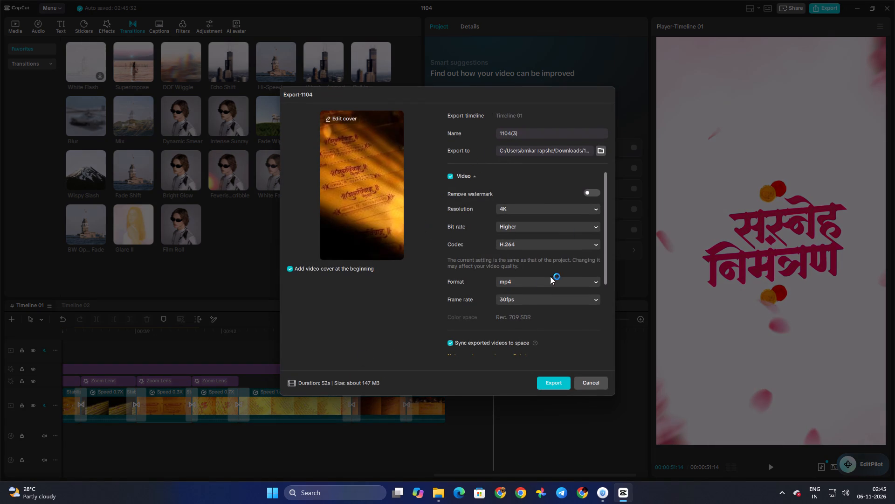
{"action": "left_click", "coordinate": [525, 296]}
{"action": "left_click", "coordinate": [526, 401]}
{"action": "left_click", "coordinate": [548, 382]}
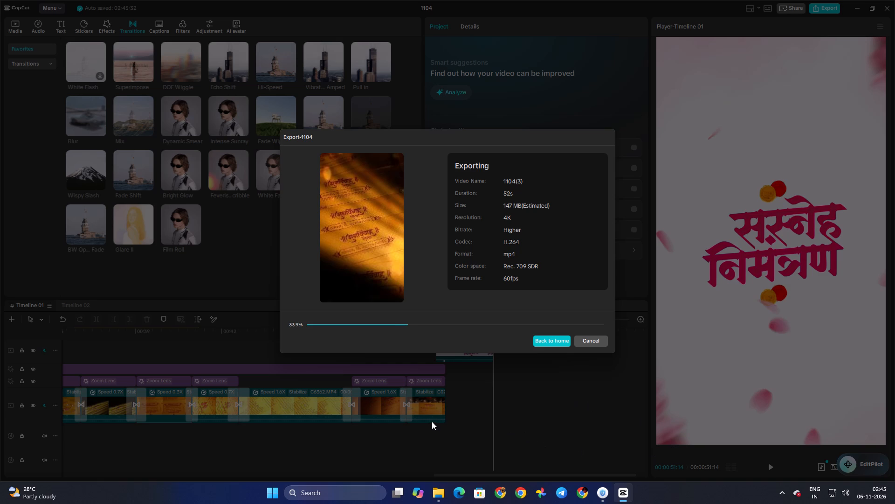
{"action": "key", "text": "space"}
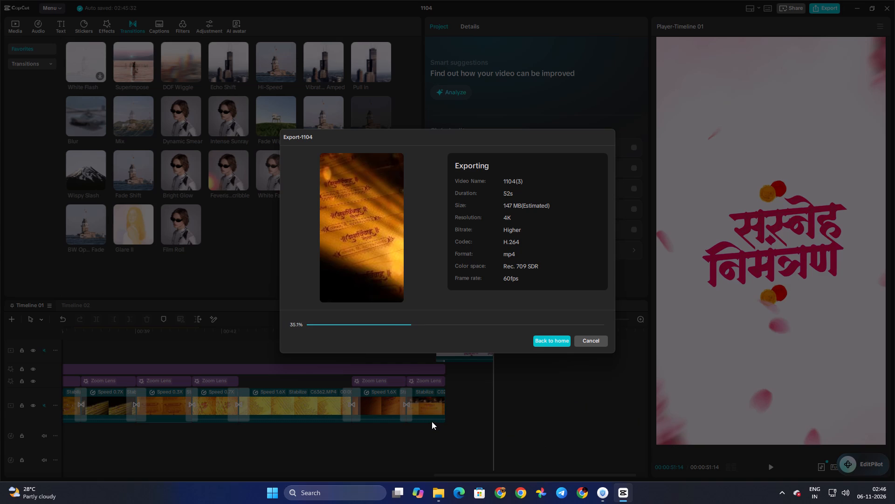
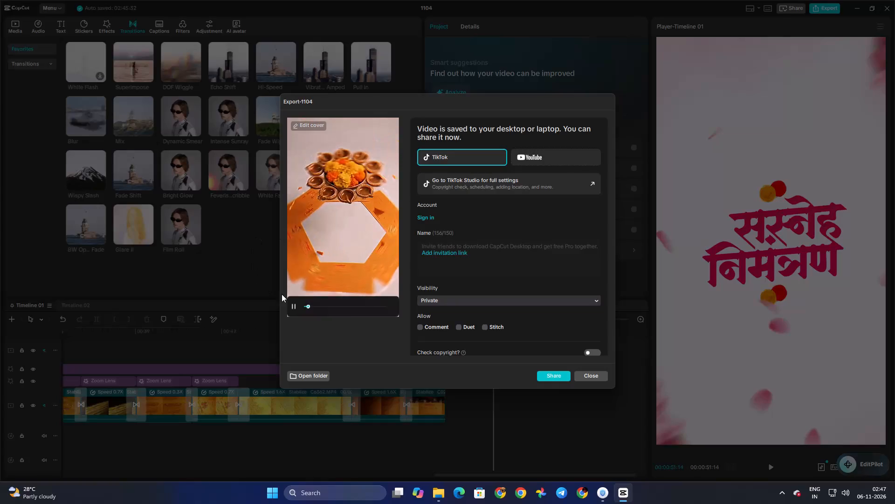
Pause the exported video's preview and close the export window.
{"action": "left_click", "coordinate": [292, 308]}
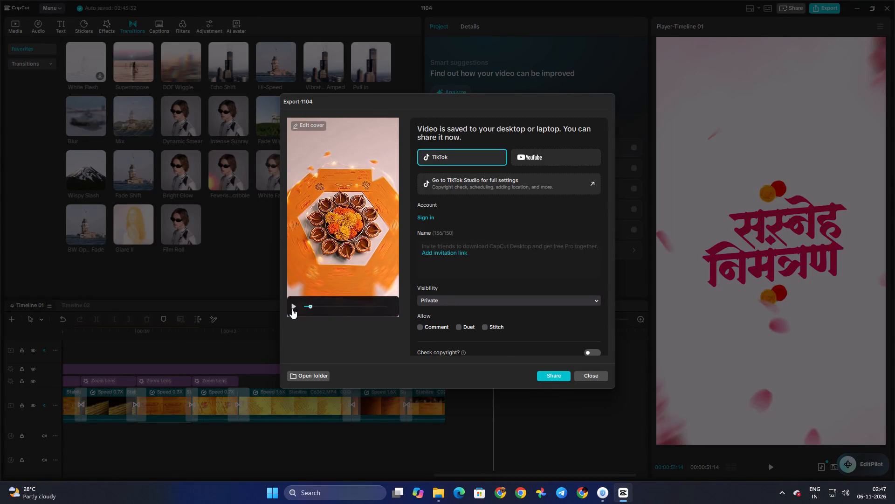
{"action": "left_click", "coordinate": [582, 376]}
Switch to File Explorer and delete the folders 1104(1), 1104(2) and New folder from Downloads.
{"action": "left_click", "coordinate": [438, 495]}
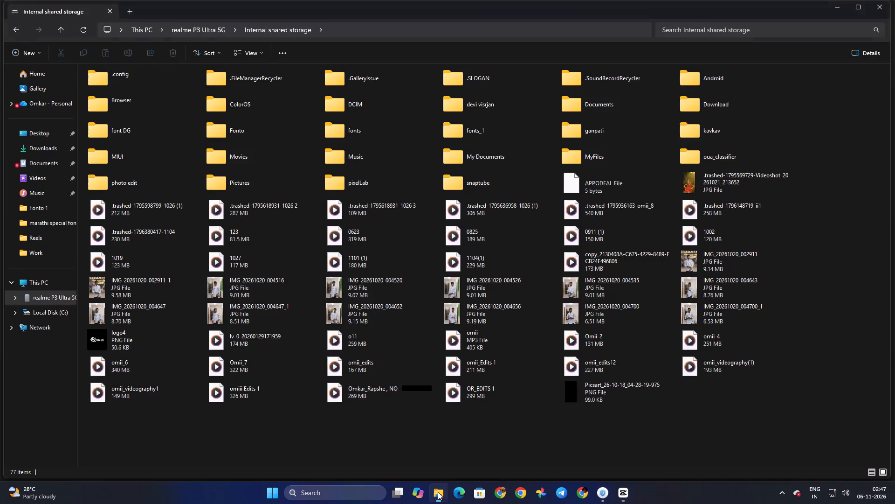
{"action": "left_click", "coordinate": [42, 141]}
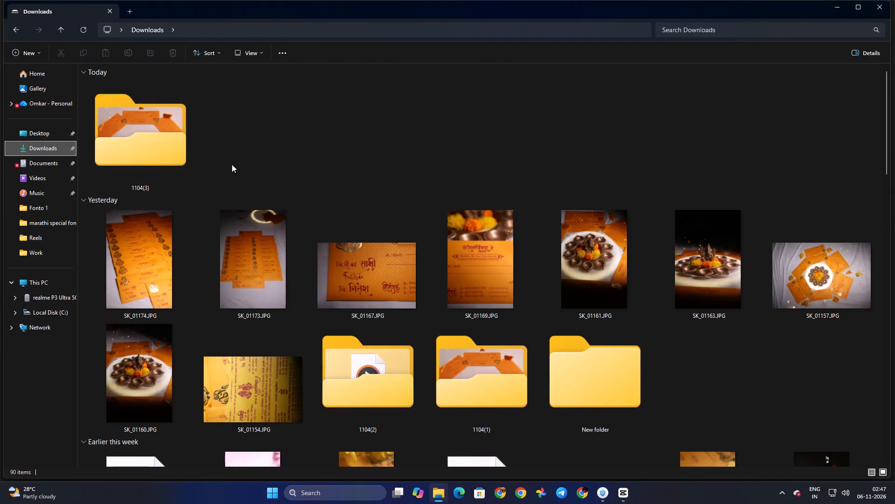
{"action": "double_click", "coordinate": [139, 159]}
{"action": "left_click", "coordinate": [128, 140]}
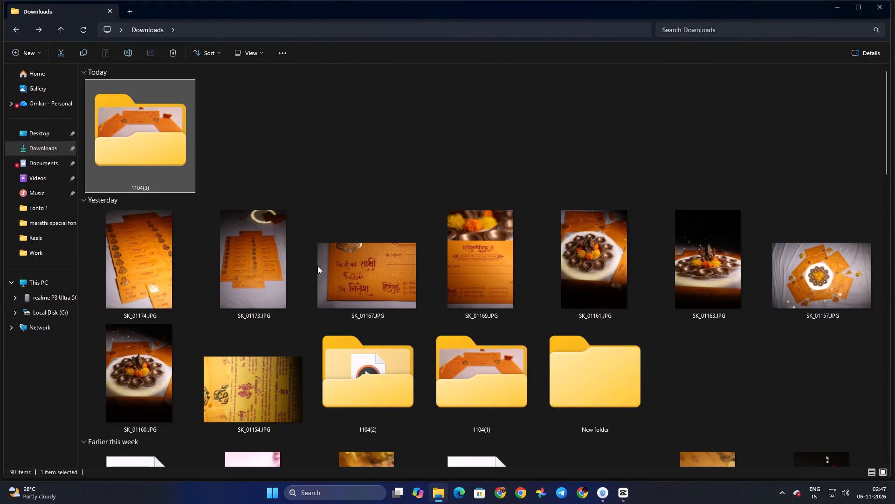
{"action": "left_click", "coordinate": [505, 389]}
{"action": "key", "text": "Delete"}
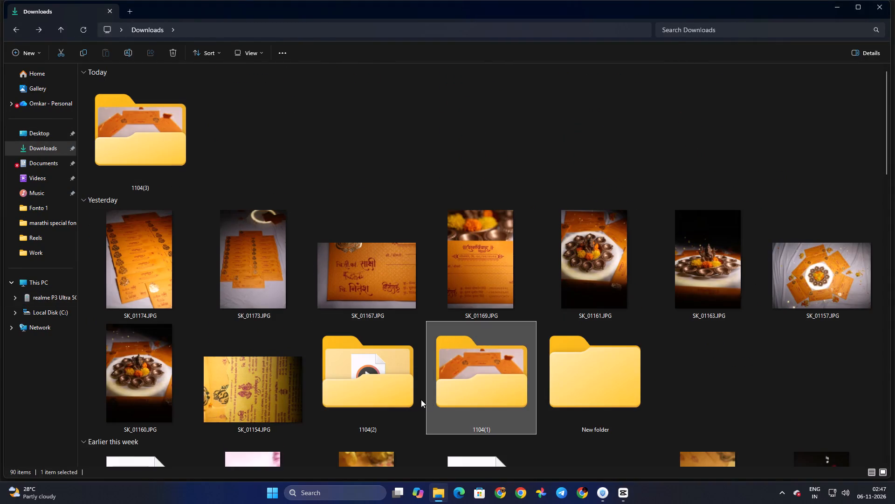
{"action": "left_click", "coordinate": [408, 399]}
{"action": "key", "text": "Delete"}
{"action": "double_click", "coordinate": [406, 398]}
{"action": "left_click", "coordinate": [405, 396]}
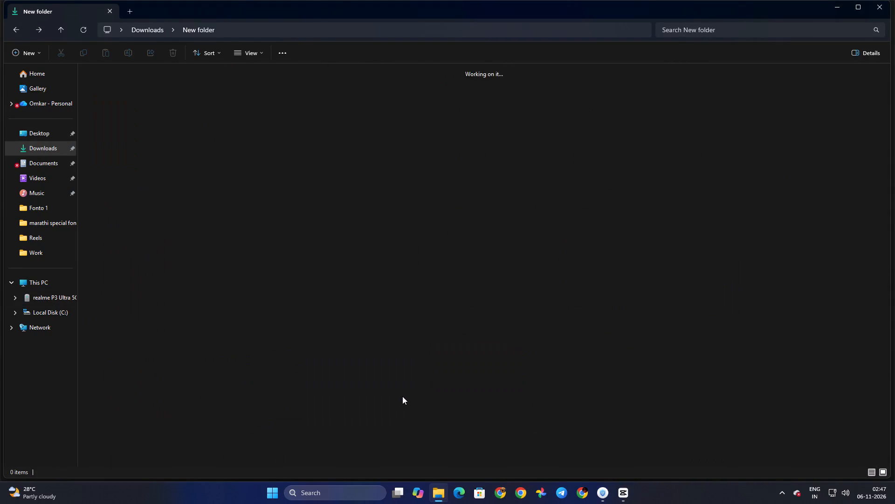
{"action": "left_click", "coordinate": [399, 396]}
{"action": "key", "text": "Delete"}
Move the 1104(3) MP4 file from its Downloads folder to the internal shared storage of the realme P3 Ultra 5G phone.
{"action": "double_click", "coordinate": [92, 146]}
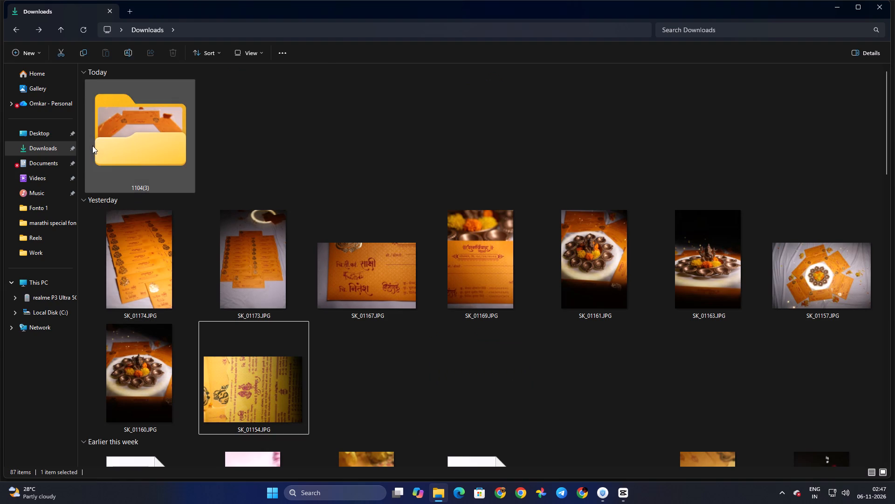
{"action": "left_click", "coordinate": [112, 98]}
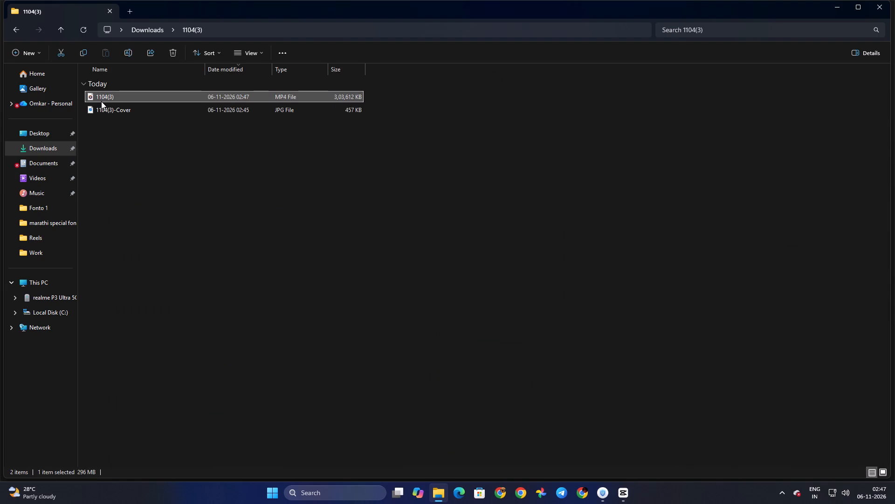
{"action": "key", "text": "ctrl+x"}
{"action": "key", "text": "ctrl+x"}
{"action": "key", "text": "ctrl+x"}
{"action": "key", "text": "ctrl+x"}
{"action": "key", "text": "ctrl+x"}
{"action": "left_click", "coordinate": [124, 16]}
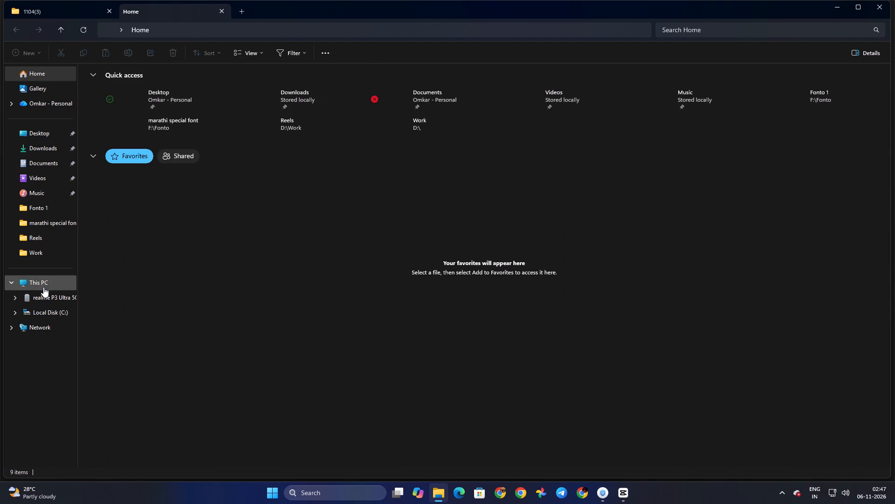
{"action": "left_click", "coordinate": [44, 291]}
{"action": "left_click_drag", "start_coordinate": [138, 107], "coordinate": [137, 98]}
{"action": "double_click", "coordinate": [137, 85]}
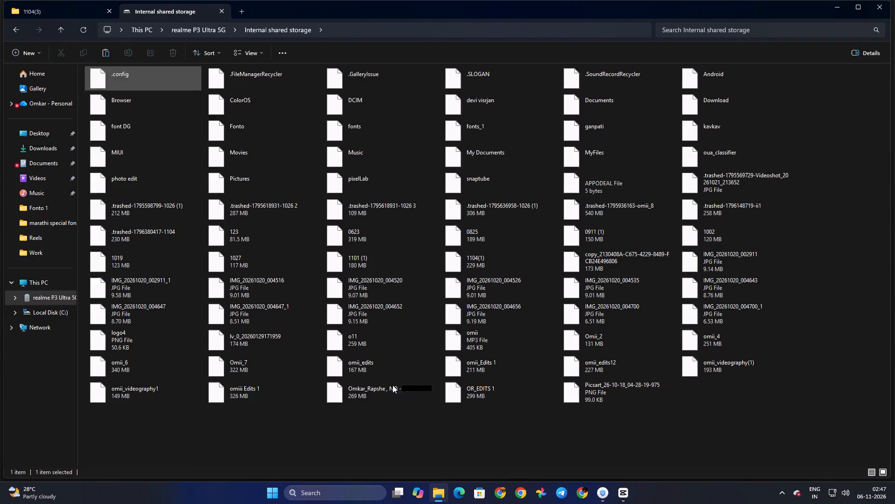
{"action": "left_click", "coordinate": [551, 436]}
{"action": "key", "text": "ctrl+v"}
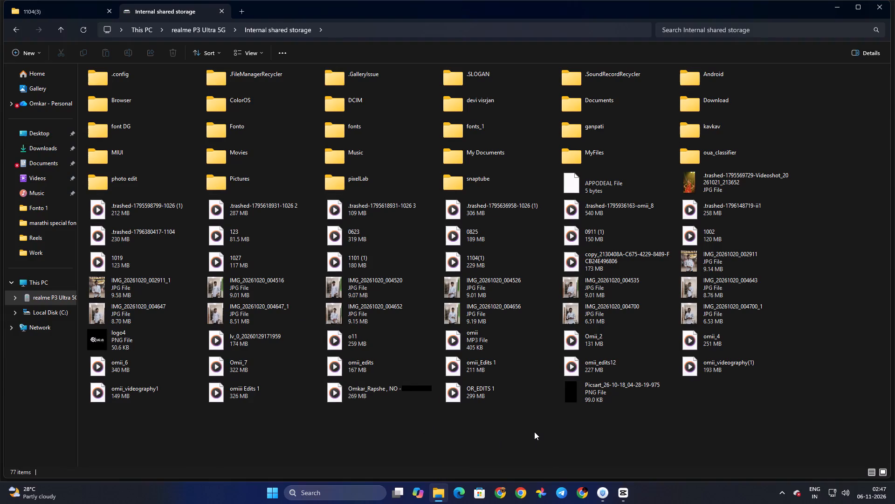
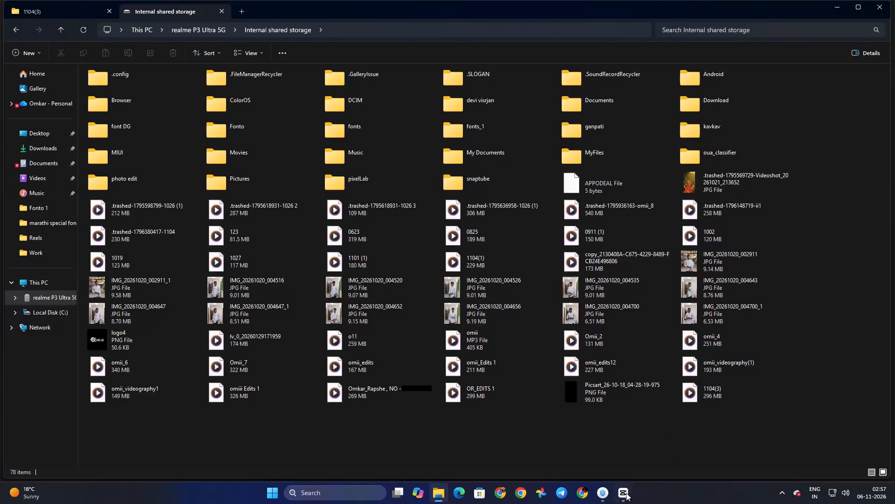
Switch to CapCut and close the 1104 project's editing window.
{"action": "left_click", "coordinate": [624, 494]}
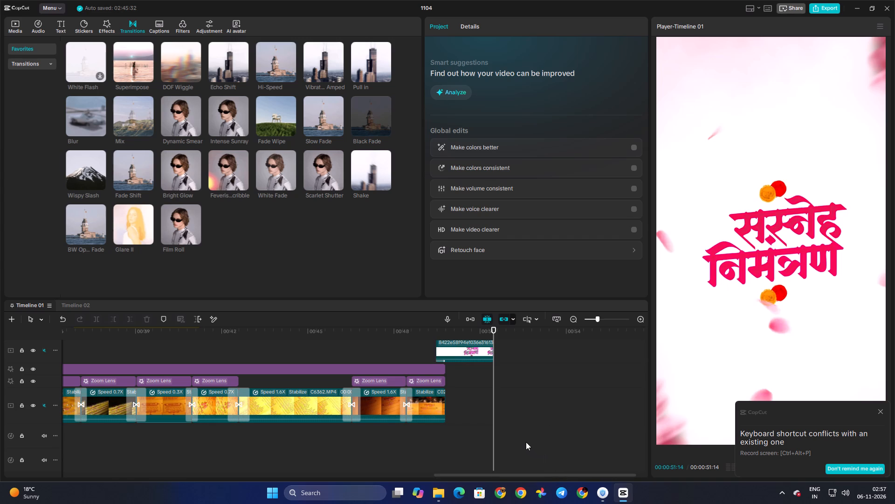
{"action": "left_click", "coordinate": [888, 8]}
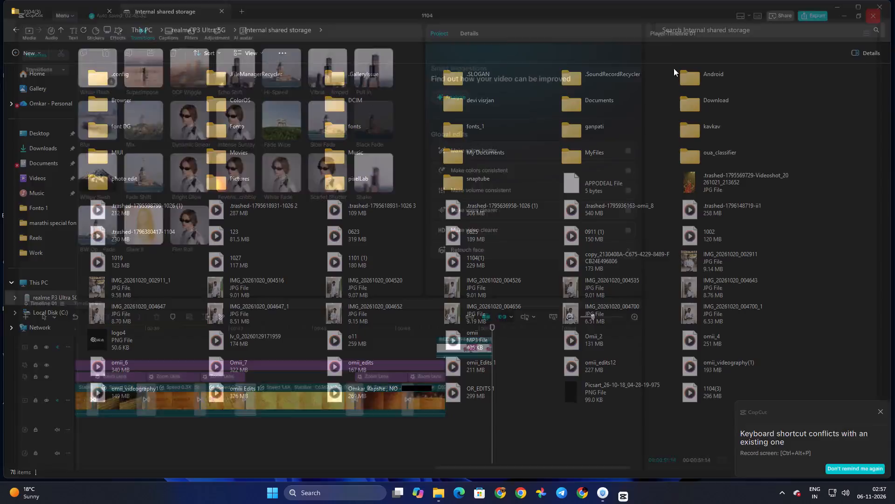
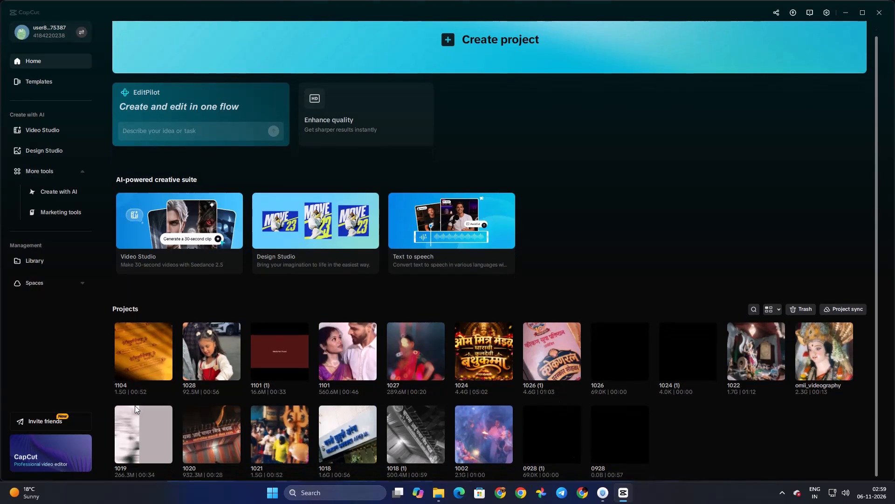
Open project 1028 without relinking its missing media, preview the start of Timeline 01 and check the system sound volume.
{"action": "scroll", "coordinate": [188, 402], "scroll_direction": "down", "scroll_amount": 1}
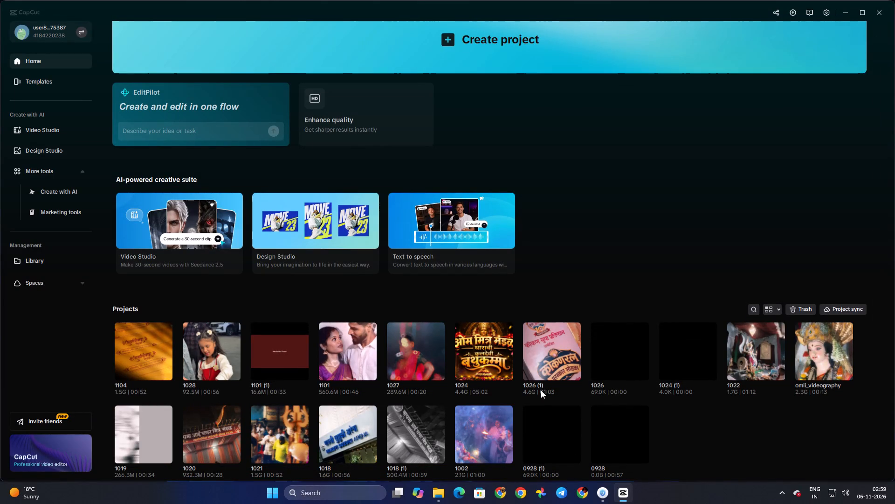
{"action": "left_click", "coordinate": [207, 353]}
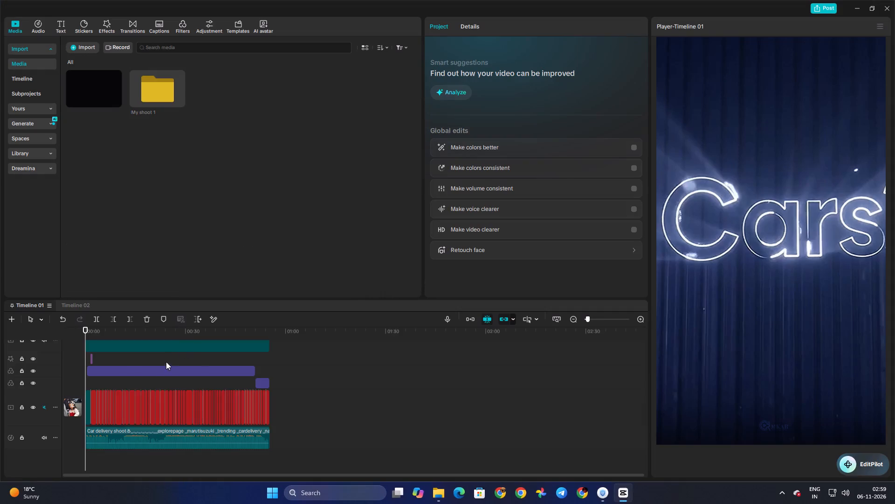
{"action": "left_click", "coordinate": [557, 331]}
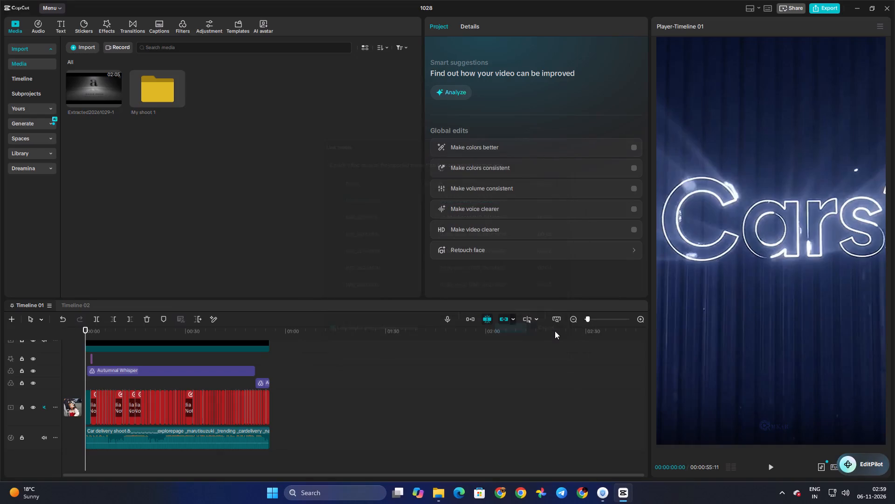
{"action": "key", "text": "space"}
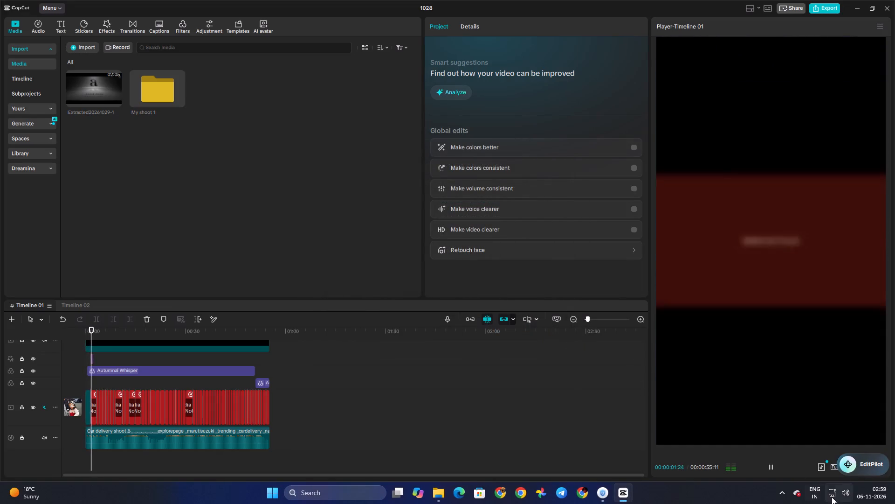
{"action": "left_click", "coordinate": [832, 497]}
{"action": "left_click", "coordinate": [820, 434]}
{"action": "left_click", "coordinate": [842, 495]}
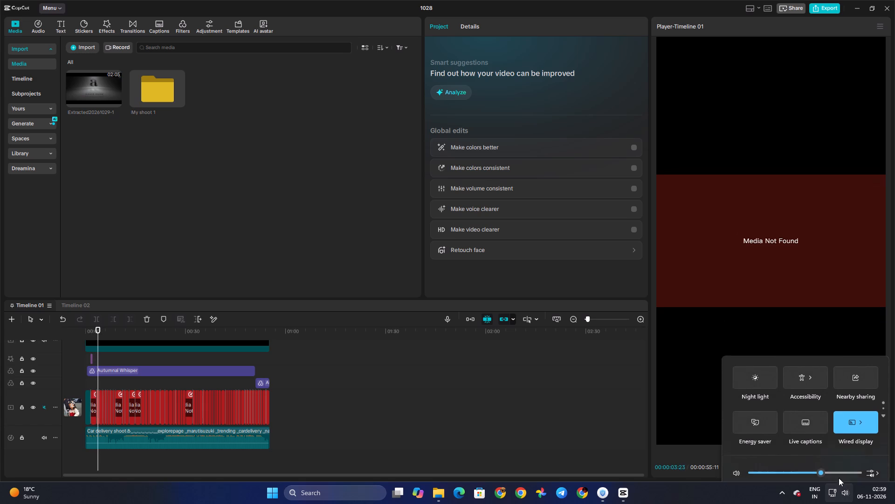
{"action": "key", "text": "space"}
Close project 1028 and exit CapCut completely.
{"action": "left_click", "coordinate": [882, 0]}
{"action": "left_click", "coordinate": [885, 4]}
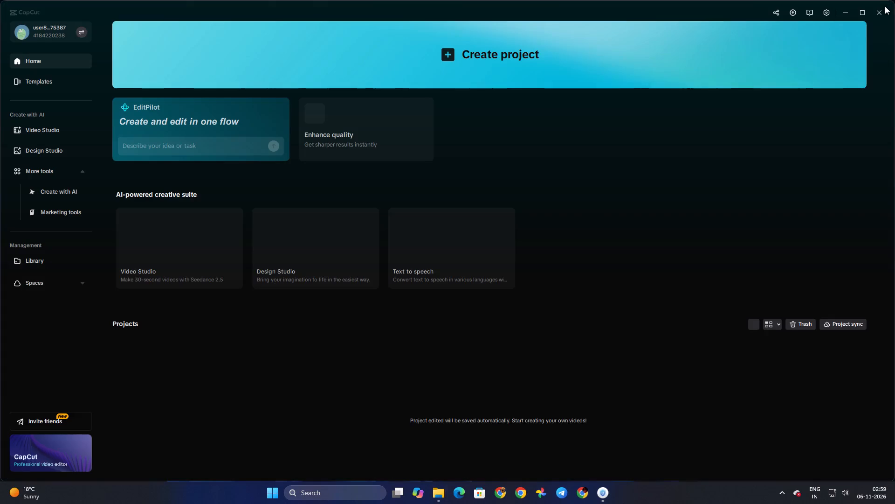
{"action": "left_click", "coordinate": [883, 9]}
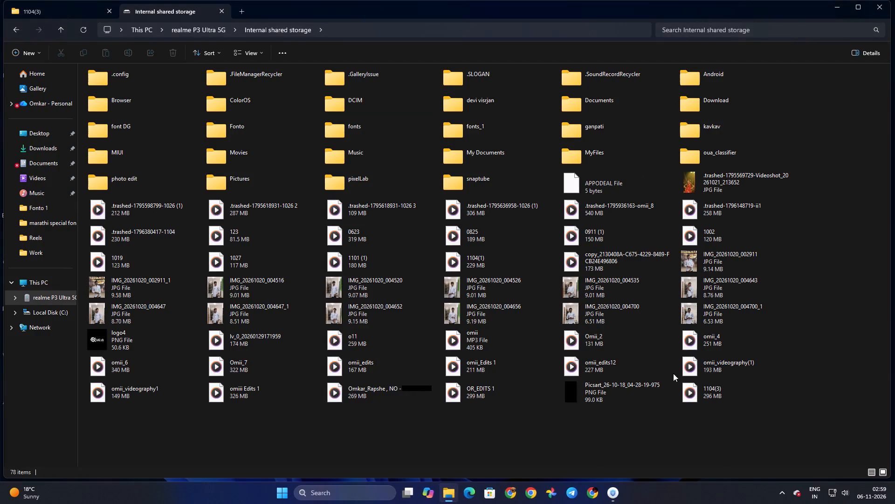
Minimize the phone storage window in File Explorer and launch Kuro from the desktop.
{"action": "left_click", "coordinate": [836, 5]}
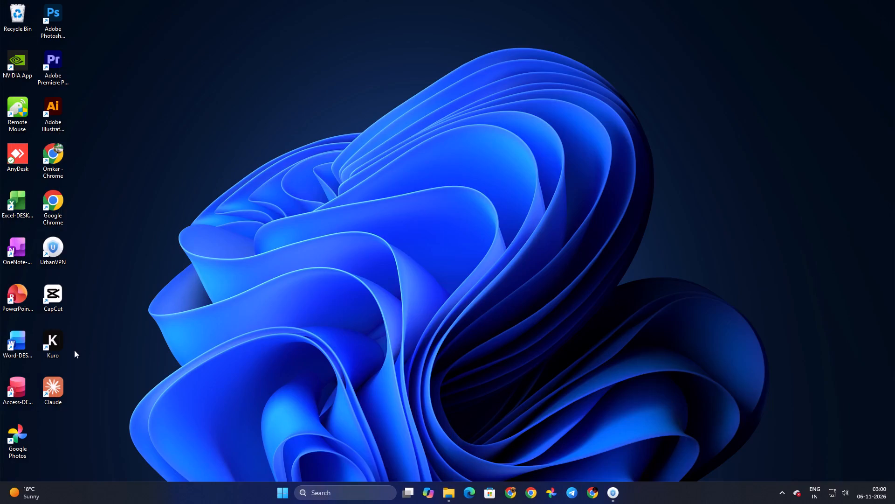
{"action": "double_click", "coordinate": [57, 350]}
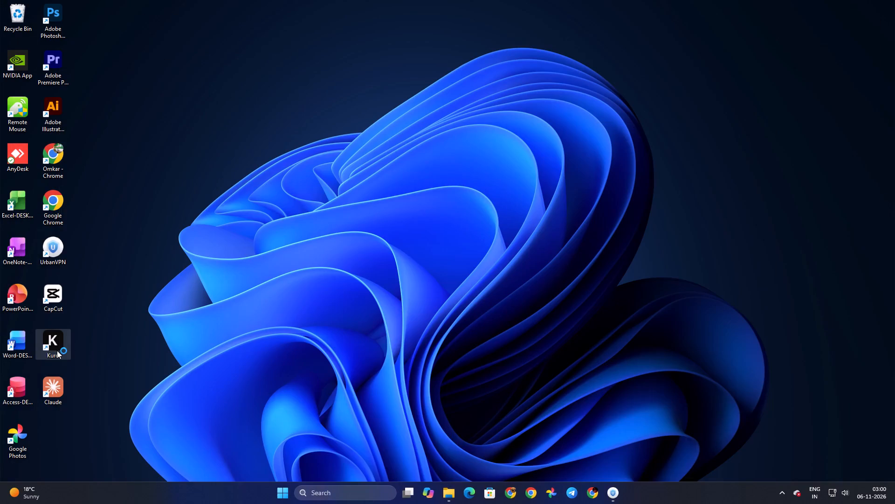